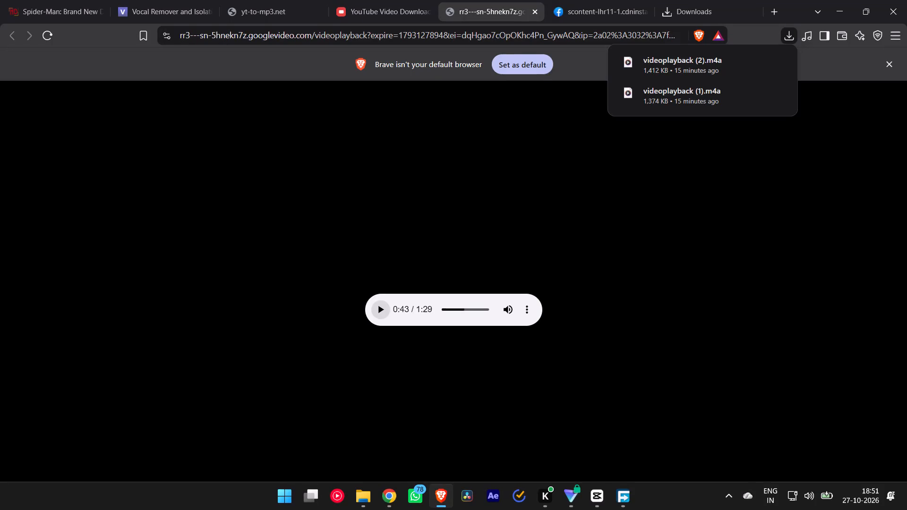
# Switch to CapCut and import the audio file videoplayback (2).m4a from the MRK SIR assets folder into the project media.
pyautogui.click(606, 505)
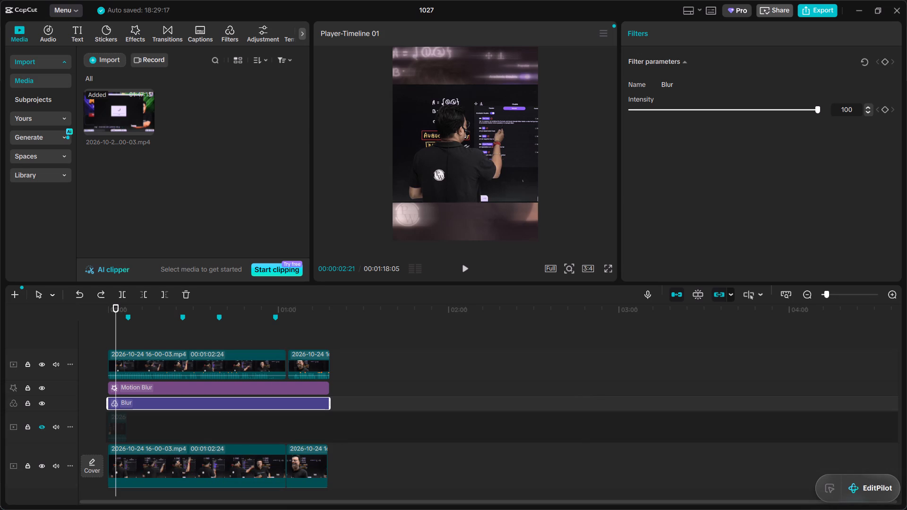
pyautogui.press('space')
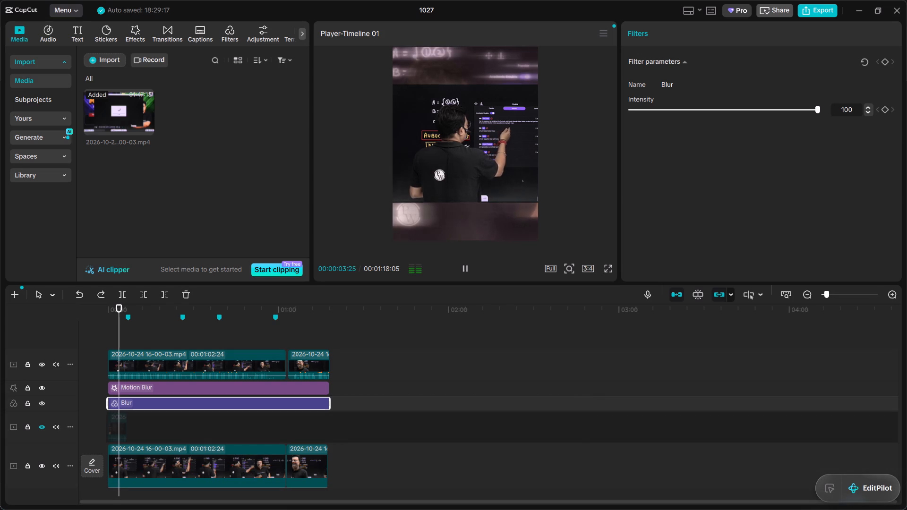
pyautogui.press('space')
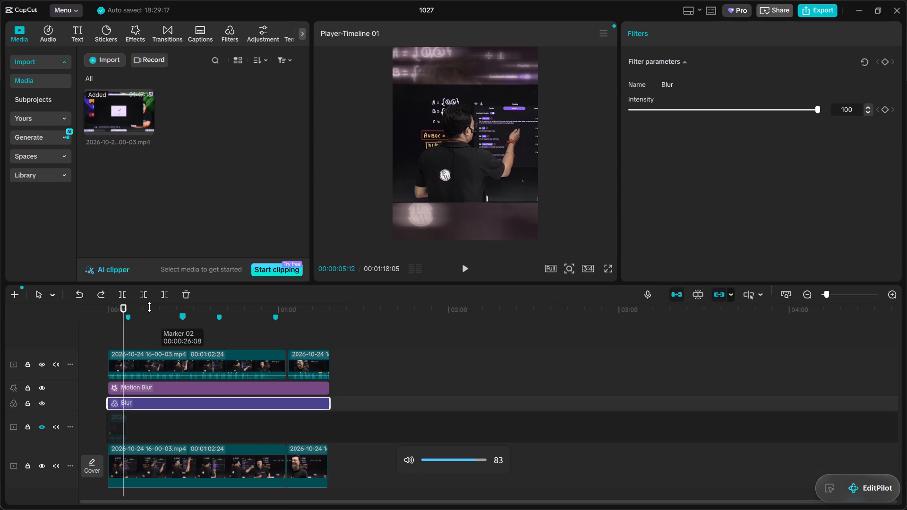
pyautogui.click(96, 62)
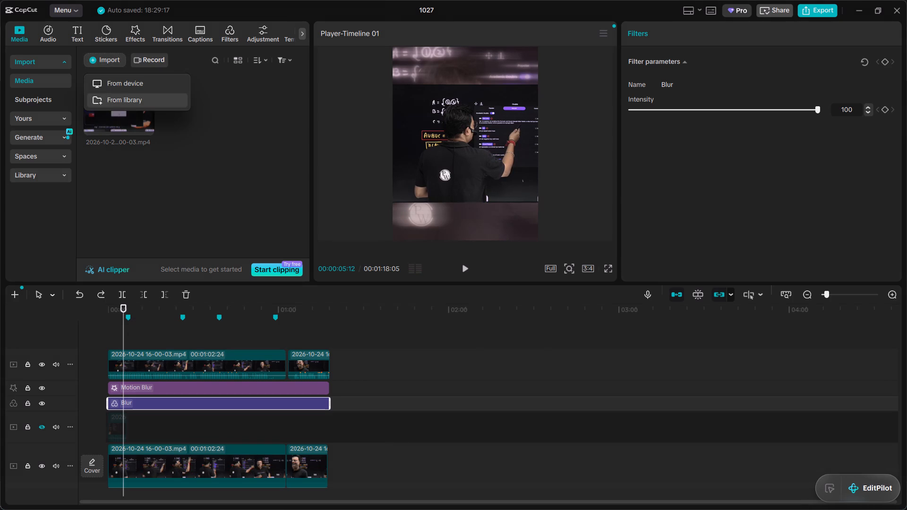
pyautogui.click(119, 90)
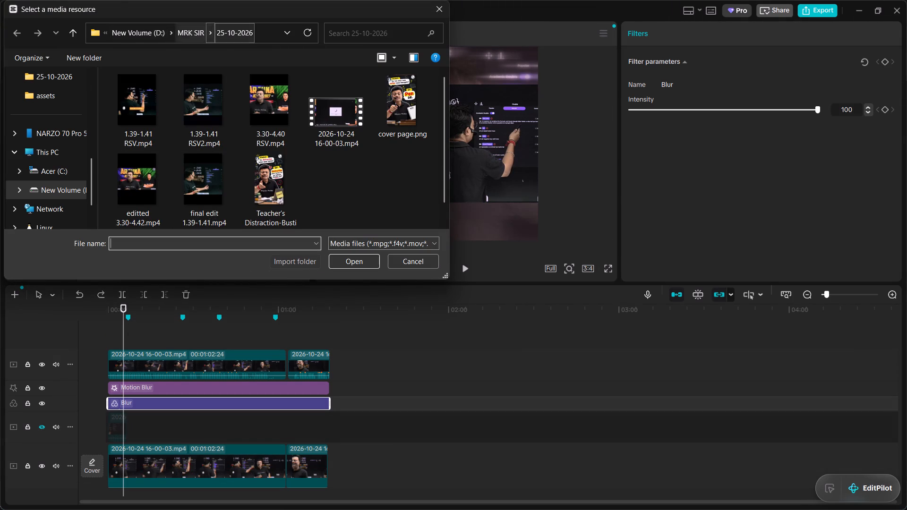
pyautogui.click(197, 32)
pyautogui.doubleClick(182, 105)
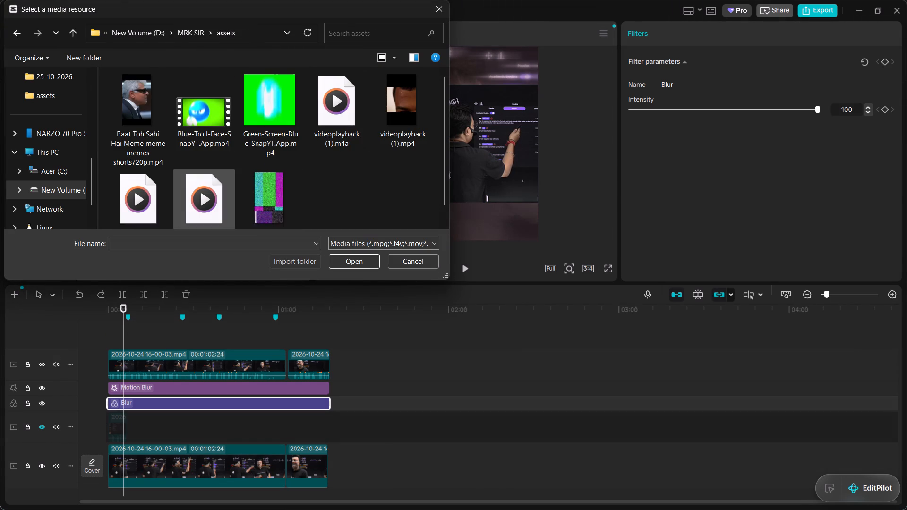
pyautogui.scroll(-3, 324, 152)
pyautogui.scroll(-3, 187, 203)
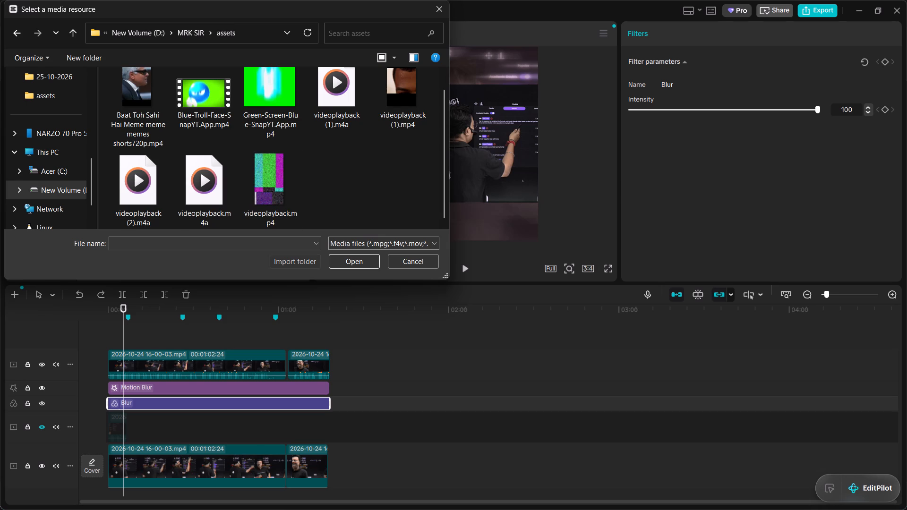
pyautogui.scroll(-1, 187, 203)
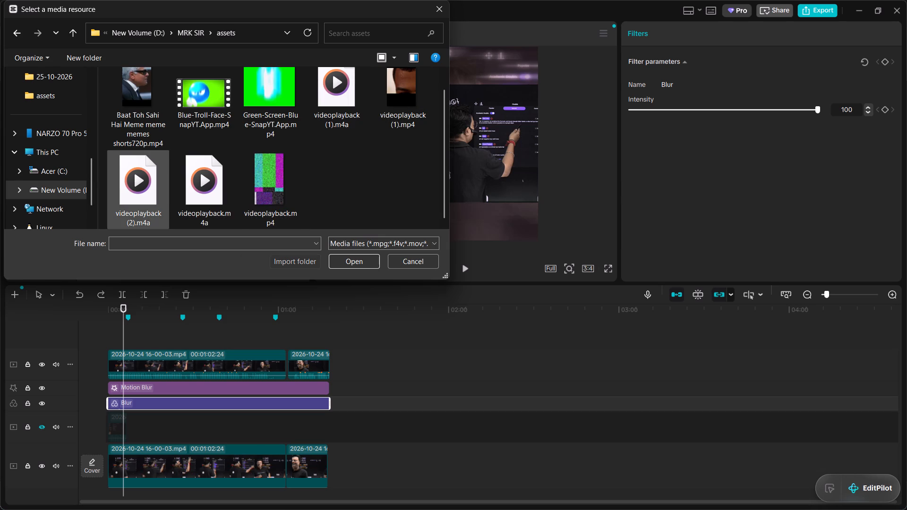
pyautogui.click(139, 175)
pyautogui.click(370, 261)
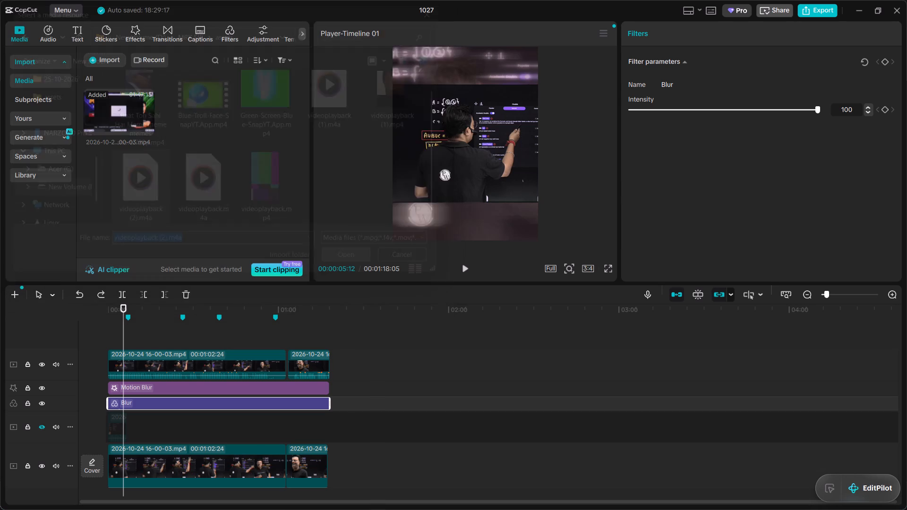
# Place videoplayback (2).m4a on an audio track below the main video, starting at the beginning of the timeline.
pyautogui.moveTo(193, 118); pyautogui.dragTo(373, 374)
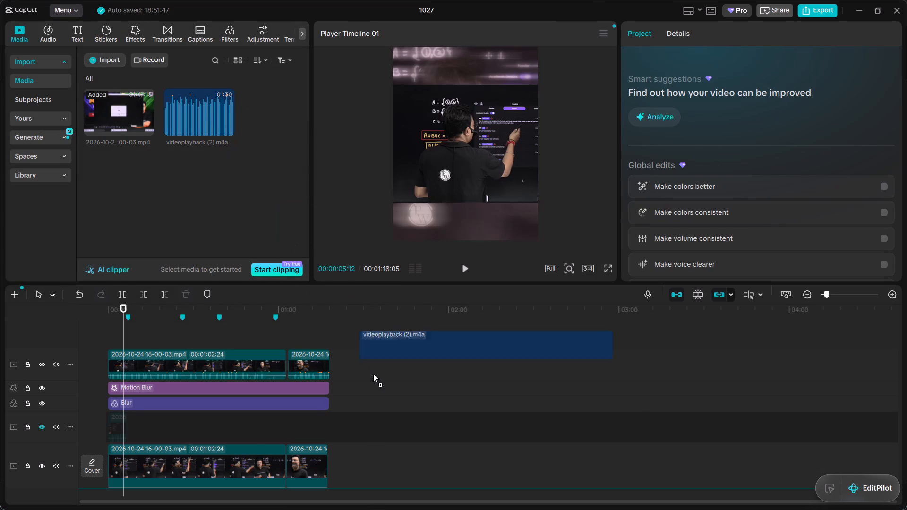
pyautogui.moveTo(373, 374); pyautogui.dragTo(304, 489)
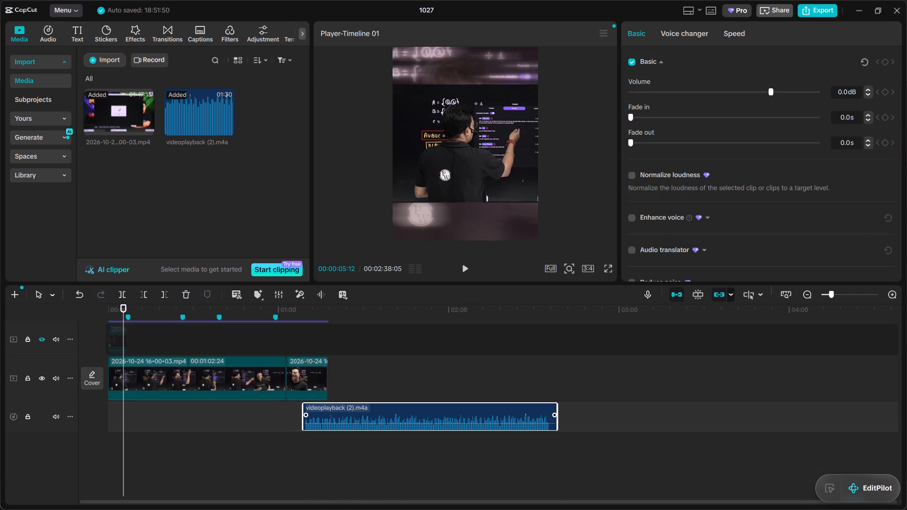
pyautogui.moveTo(370, 415); pyautogui.dragTo(176, 415)
pyautogui.moveTo(292, 415); pyautogui.dragTo(281, 416)
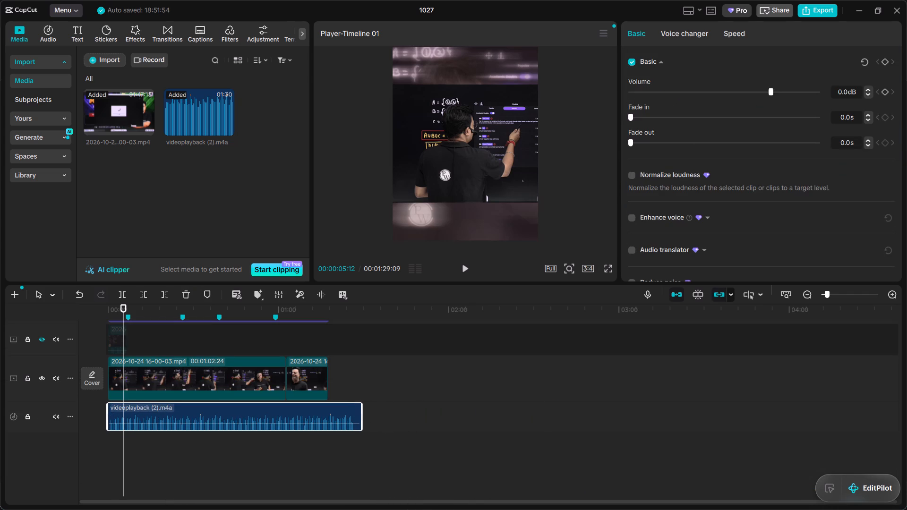
# Trim the end of the videoplayback (2).m4a clip to where the main video ends, about 1:18, and turn on auto snapping.
pyautogui.moveTo(362, 410); pyautogui.dragTo(320, 415)
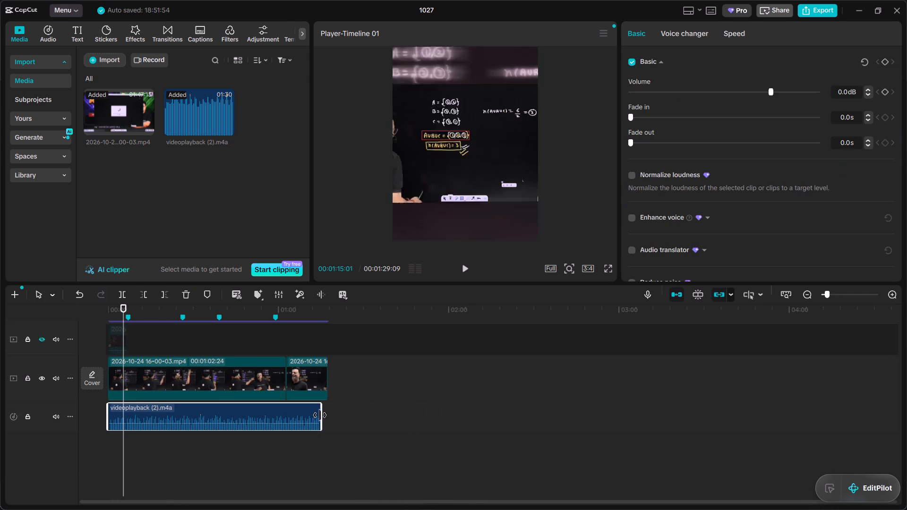
pyautogui.moveTo(320, 415); pyautogui.dragTo(325, 415)
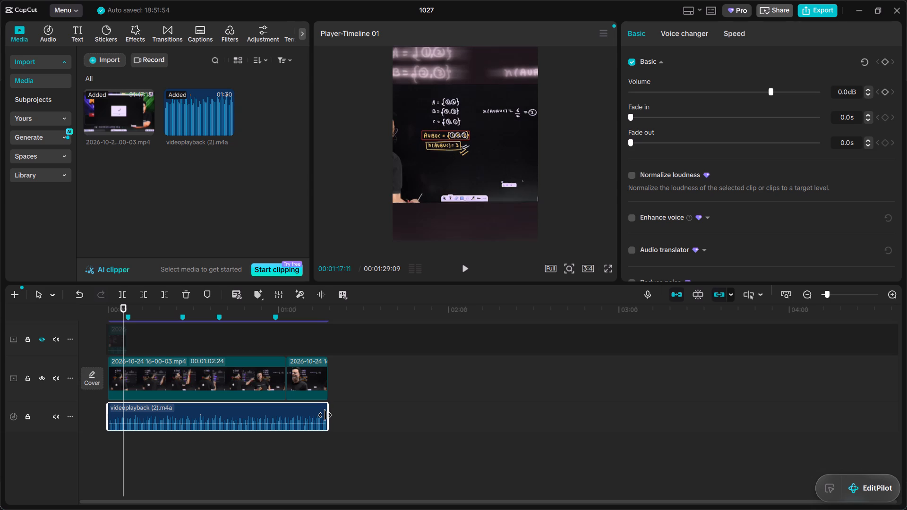
pyautogui.moveTo(325, 415); pyautogui.dragTo(324, 415)
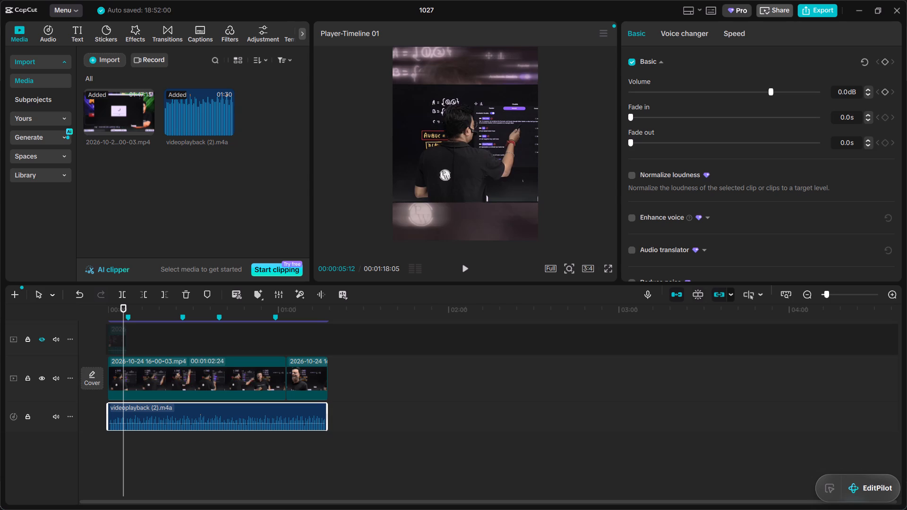
pyautogui.click(700, 296)
pyautogui.moveTo(323, 417); pyautogui.dragTo(332, 416)
pyautogui.moveTo(329, 415); pyautogui.dragTo(335, 413)
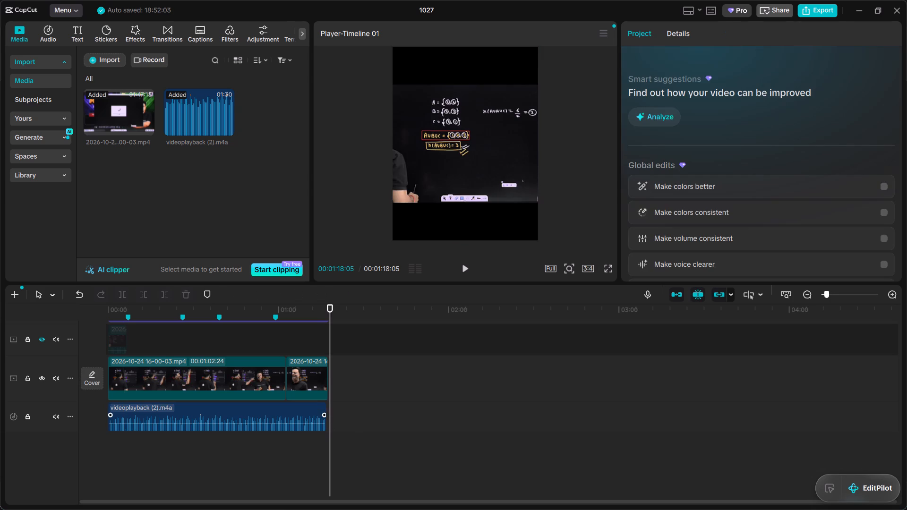
pyautogui.click(312, 412)
pyautogui.moveTo(327, 417); pyautogui.dragTo(333, 417)
# Play the edit from its start and lower the videoplayback (2).m4a clip's volume to -3.5 dB.
pyautogui.moveTo(295, 313); pyautogui.dragTo(288, 313)
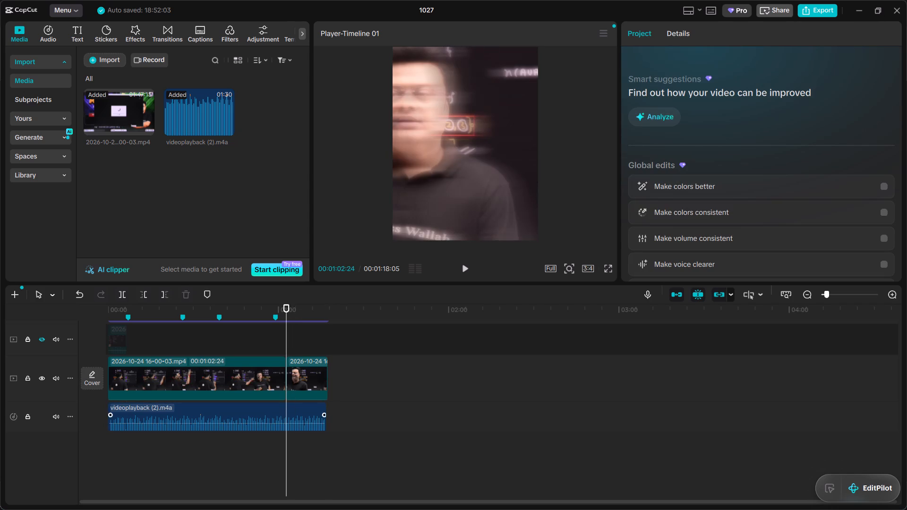
pyautogui.moveTo(216, 300); pyautogui.dragTo(183, 308)
pyautogui.moveTo(183, 308); pyautogui.dragTo(102, 306)
pyautogui.press('space')
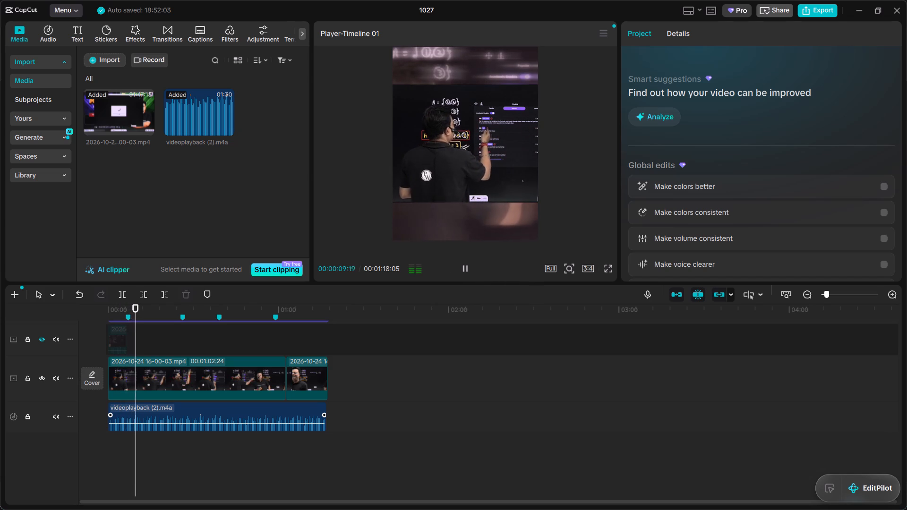
pyautogui.click(163, 424)
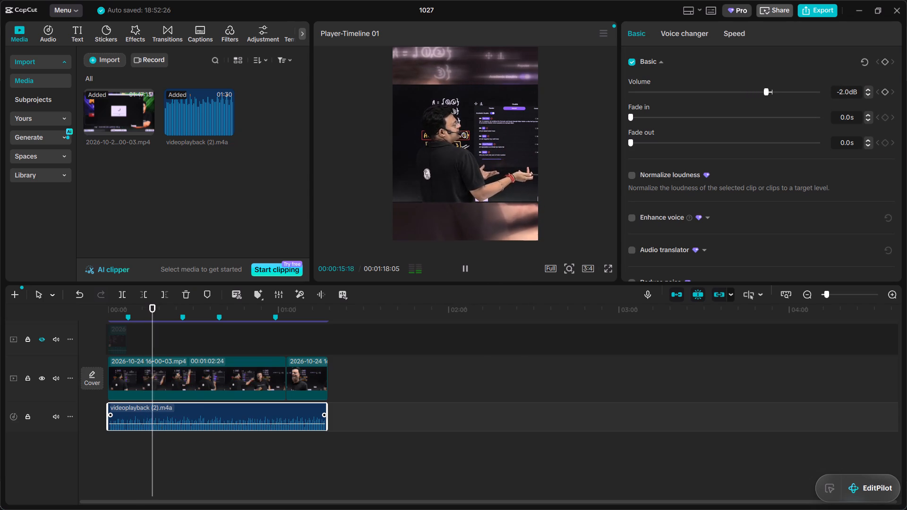
pyautogui.scroll(3, 216, 347)
pyautogui.scroll(-2, 210, 355)
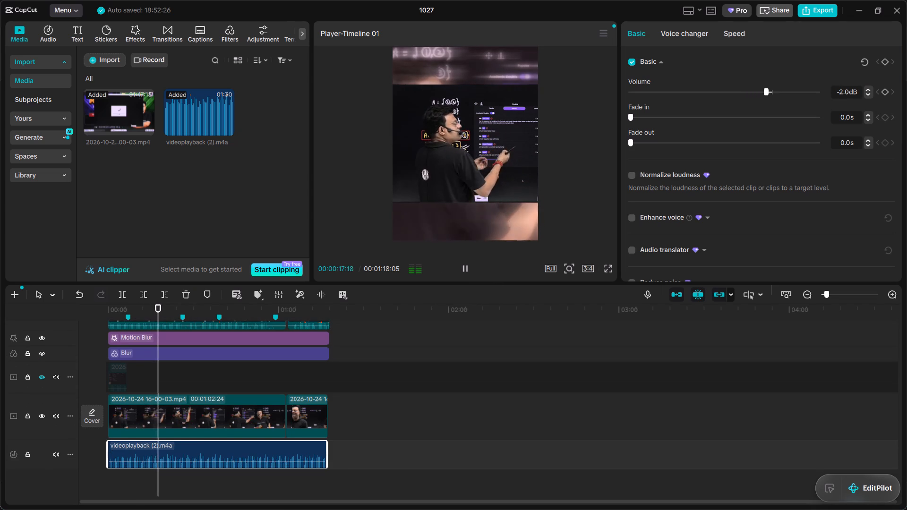
pyautogui.click(174, 462)
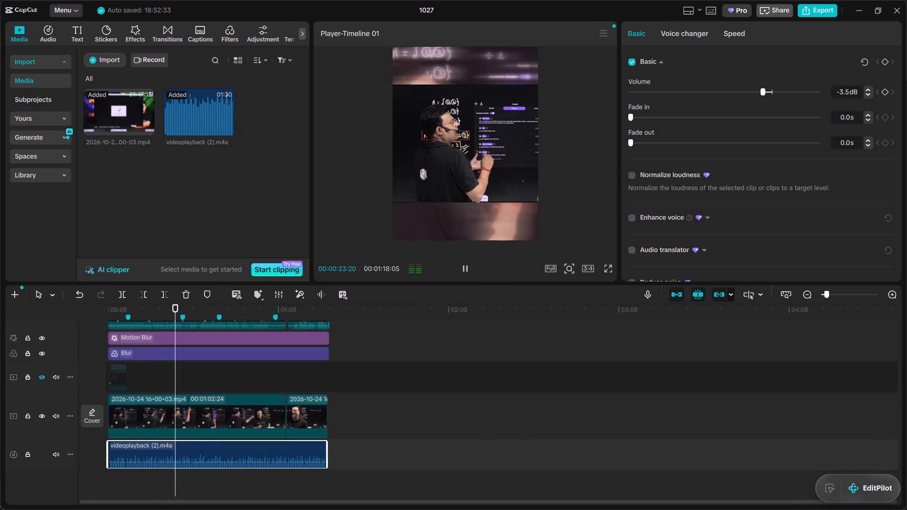
pyautogui.press('space')
# Switch to Chrome and search YouTube for "nervous meme".
pyautogui.hotkey('alt', 'Tab')
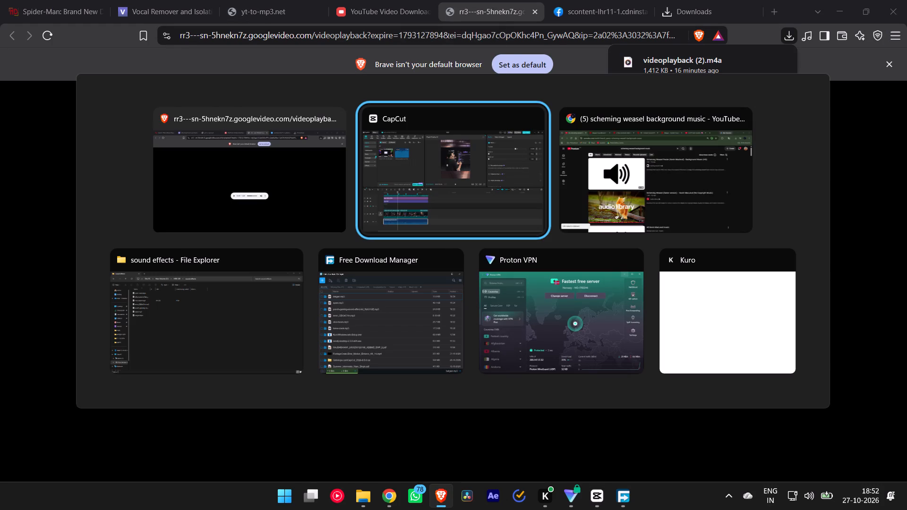
pyautogui.hotkey('alt', 'Tab')
pyautogui.moveTo(471, 85); pyautogui.dragTo(237, 86)
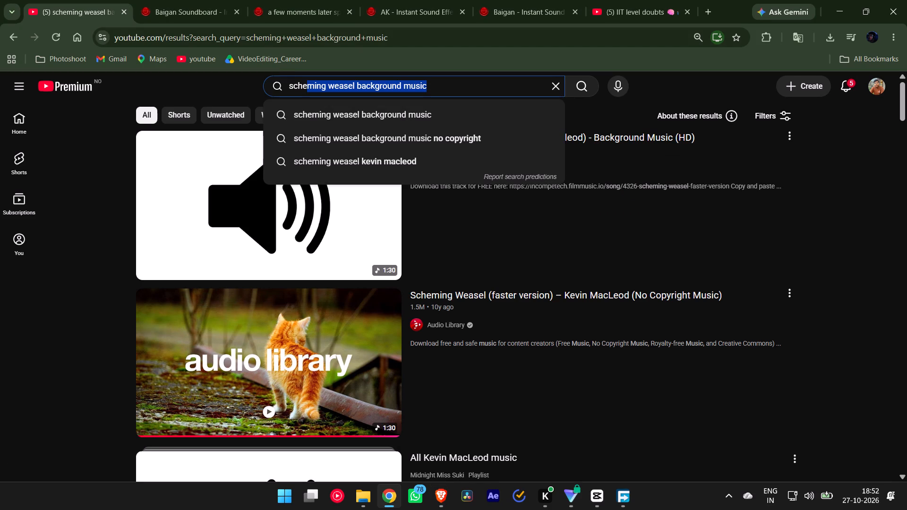
pyautogui.write('ner ou')
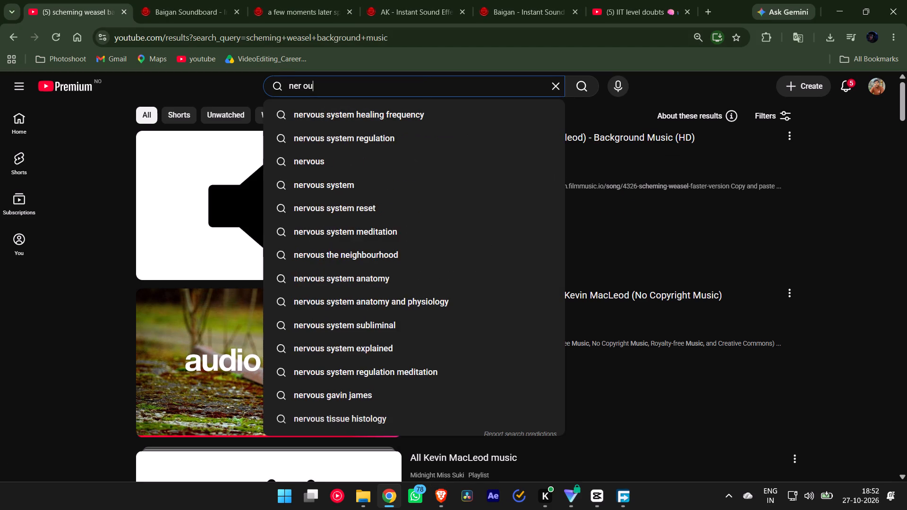
pyautogui.press('BackSpace')
pyautogui.press('BackSpace')
pyautogui.press('BackSpace')
pyautogui.press('v')
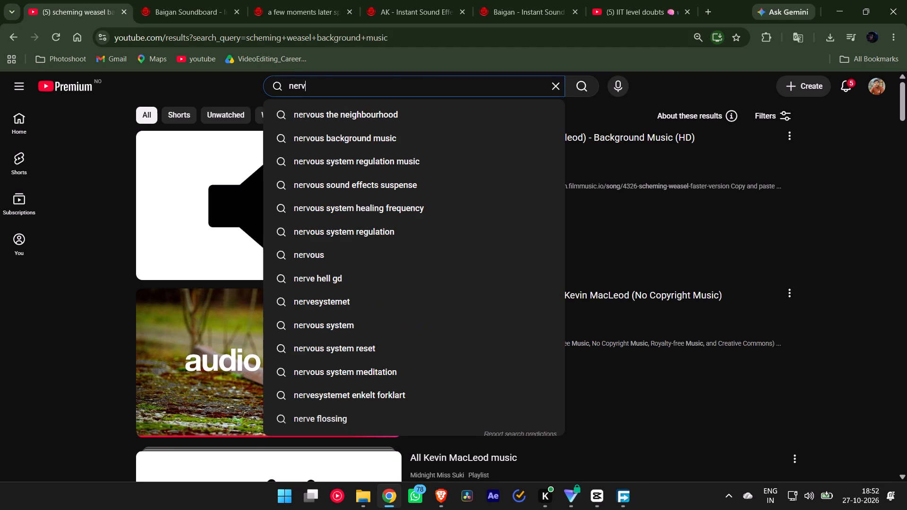
pyautogui.press('Down')
pyautogui.press('\\')
pyautogui.press('BackSpace')
pyautogui.press('BackSpace')
pyautogui.press('BackSpace')
pyautogui.press('BackSpace')
pyautogui.press('BackSpace')
pyautogui.press('BackSpace')
pyautogui.press('BackSpace')
pyautogui.press('BackSpace')
pyautogui.press('BackSpace')
pyautogui.press('BackSpace')
pyautogui.press('BackSpace')
pyautogui.press('BackSpace')
pyautogui.press('BackSpace')
pyautogui.press('BackSpace')
pyautogui.press('BackSpace')
pyautogui.press('BackSpace')
pyautogui.press('BackSpace')
pyautogui.press('BackSpace')
pyautogui.press('BackSpace')
pyautogui.press('BackSpace')
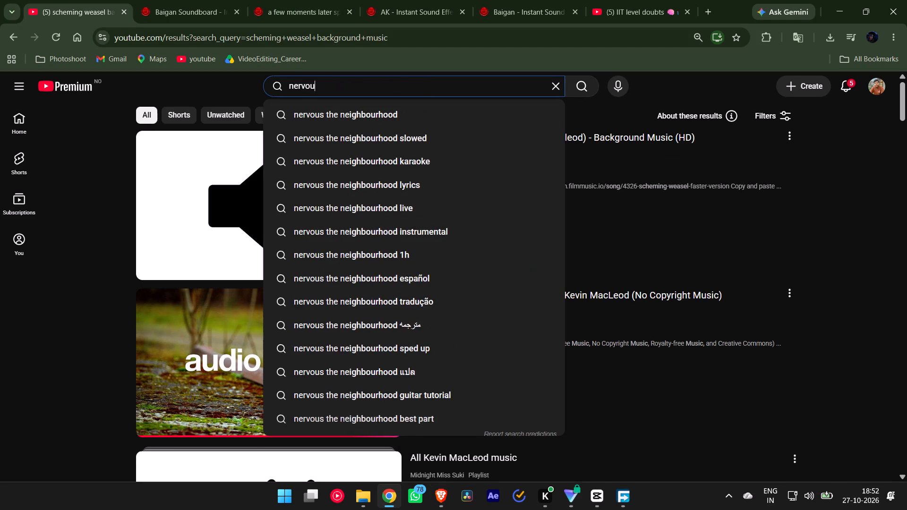
pyautogui.write('s meme')
pyautogui.press('Return')
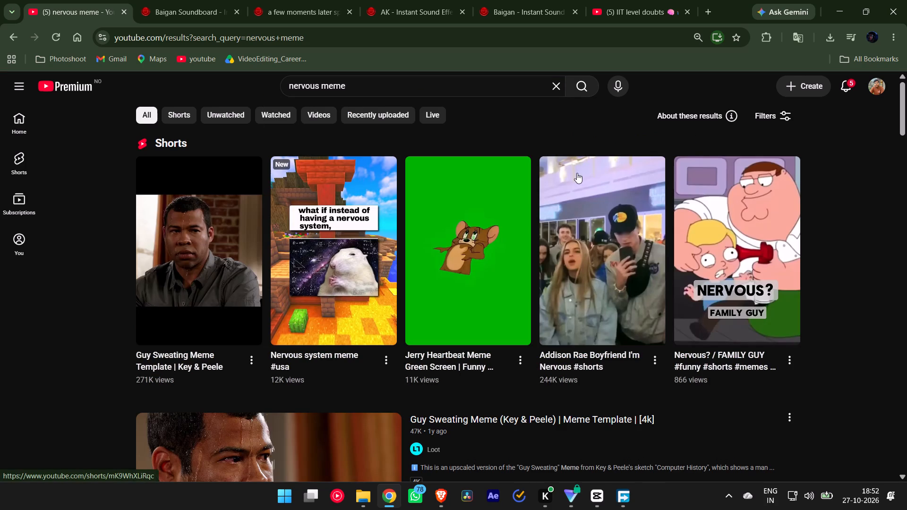
# Look through the "nervous meme" results for a reaction clip that suits the video.
pyautogui.scroll(-5, 411, 288)
pyautogui.scroll(-2, 367, 248)
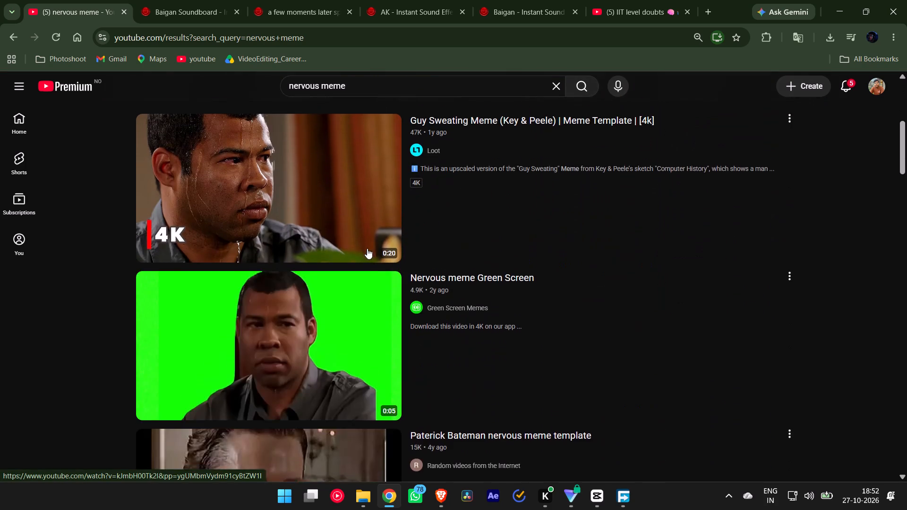
pyautogui.scroll(-14, 367, 248)
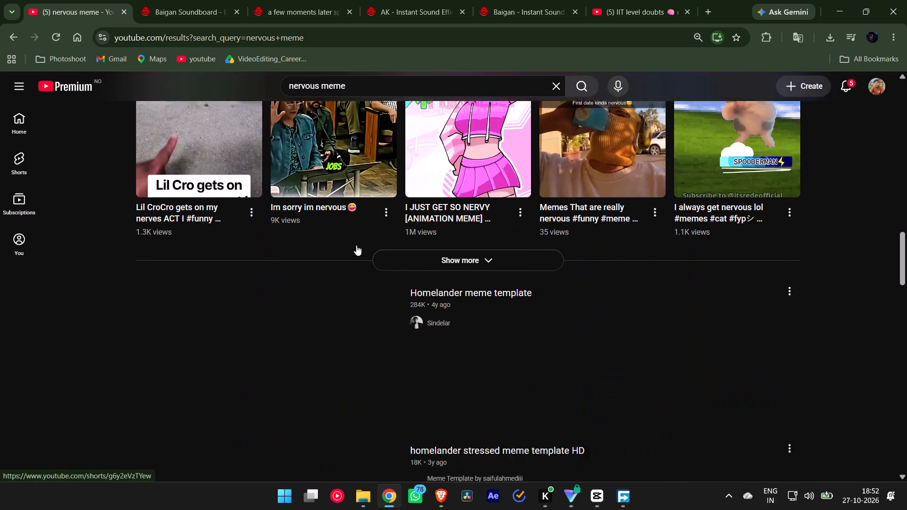
pyautogui.scroll(-6, 356, 245)
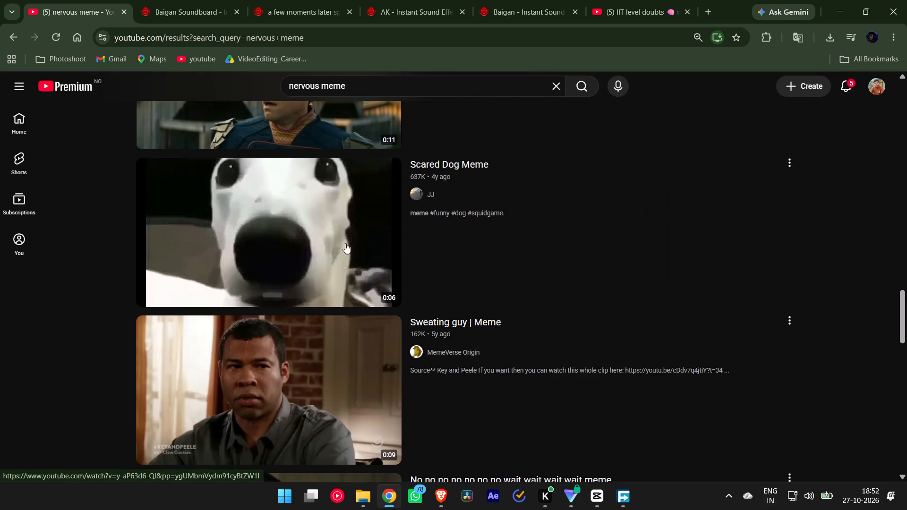
pyautogui.scroll(-8, 307, 233)
pyautogui.scroll(-4, 358, 220)
pyautogui.scroll(-10, 391, 179)
# Replace the YouTube query with a search for "scared bottle drinking".
pyautogui.moveTo(378, 92); pyautogui.dragTo(362, 91)
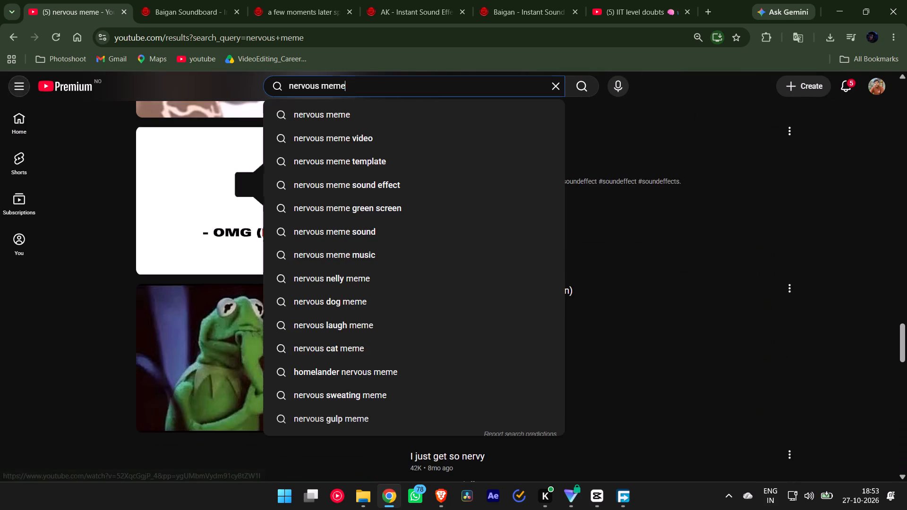
pyautogui.moveTo(362, 91); pyautogui.dragTo(250, 85)
pyautogui.write('scared bi')
pyautogui.press('BackSpace')
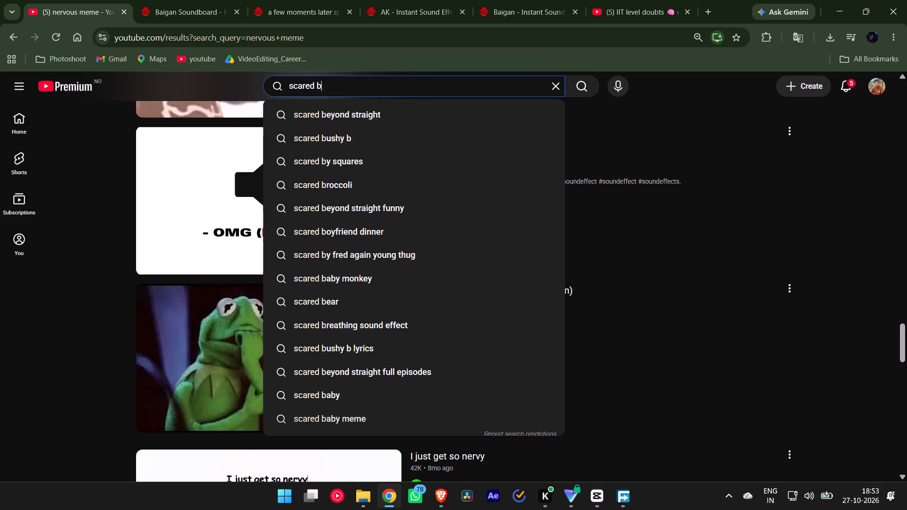
pyautogui.press('BackSpace')
pyautogui.write('bottl')
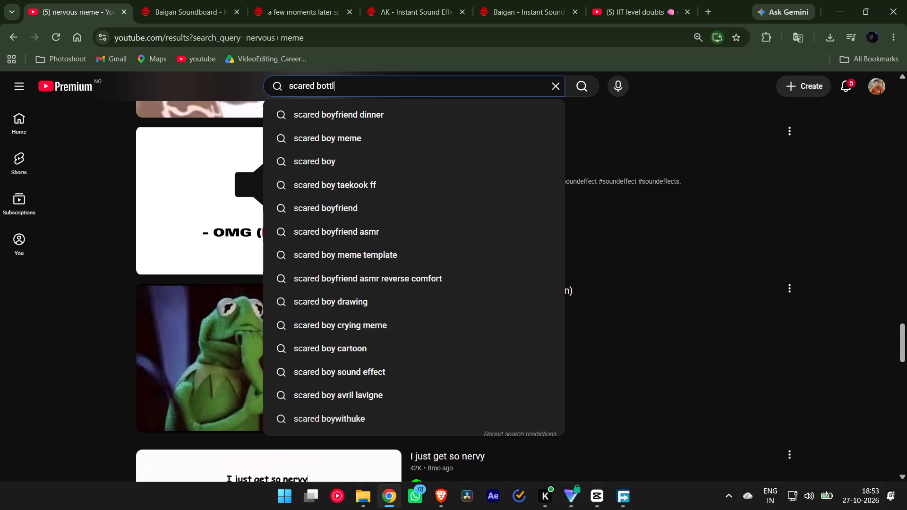
pyautogui.write('e drinking')
pyautogui.press('Return')
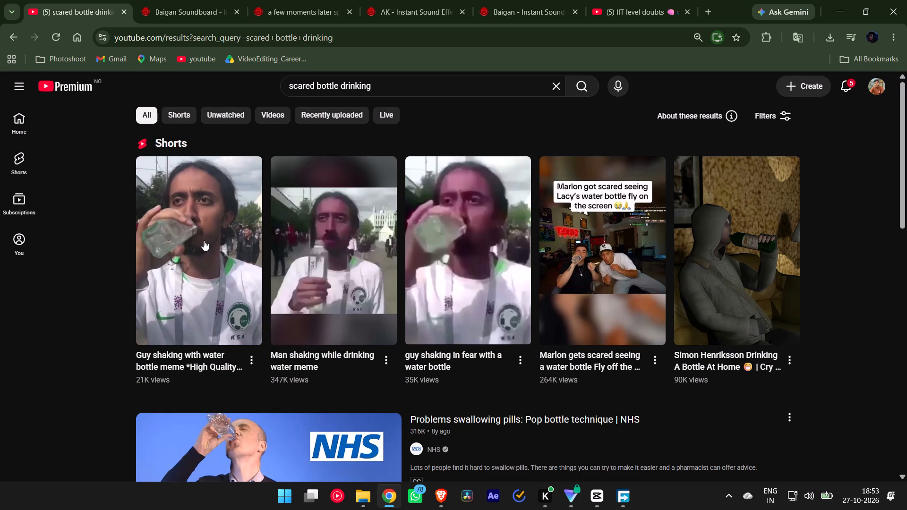
# Open the Short "Guy shaking with water bottle meme *High Quality*", pause it and copy its share link.
pyautogui.click(204, 240)
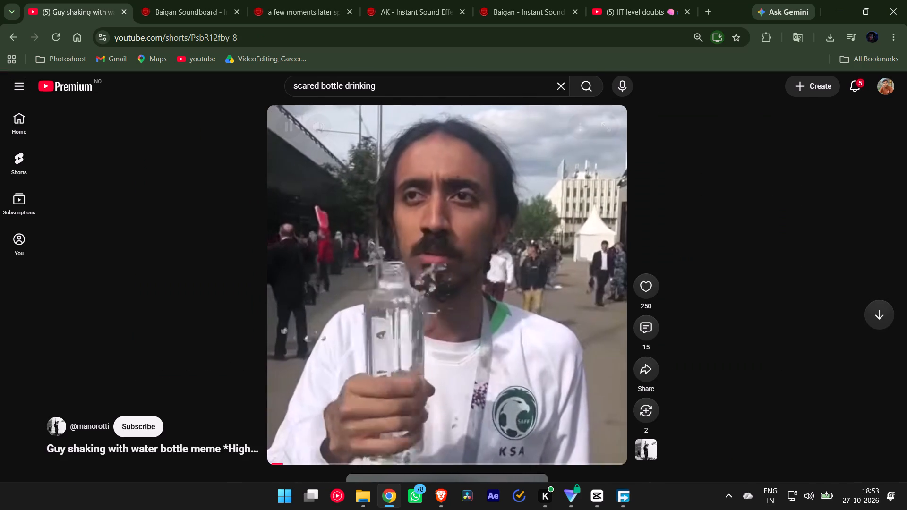
pyautogui.press('space')
pyautogui.click(647, 371)
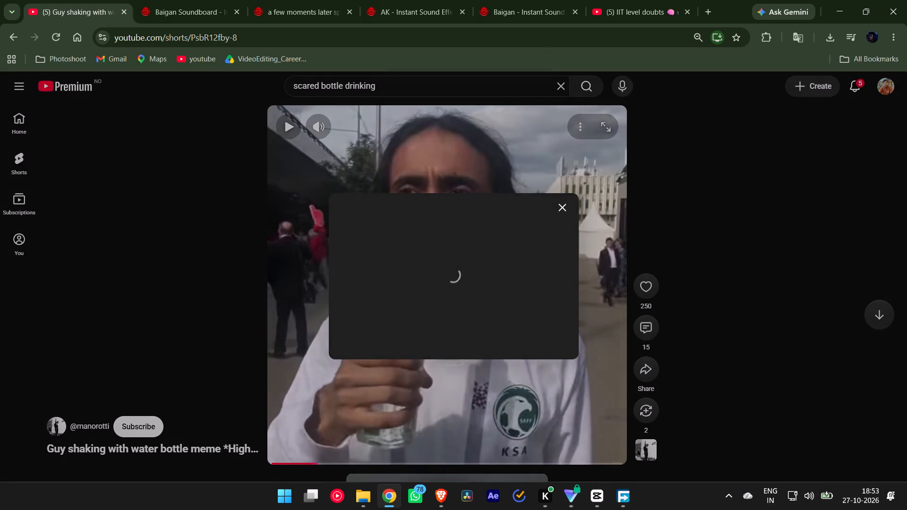
pyautogui.click(556, 314)
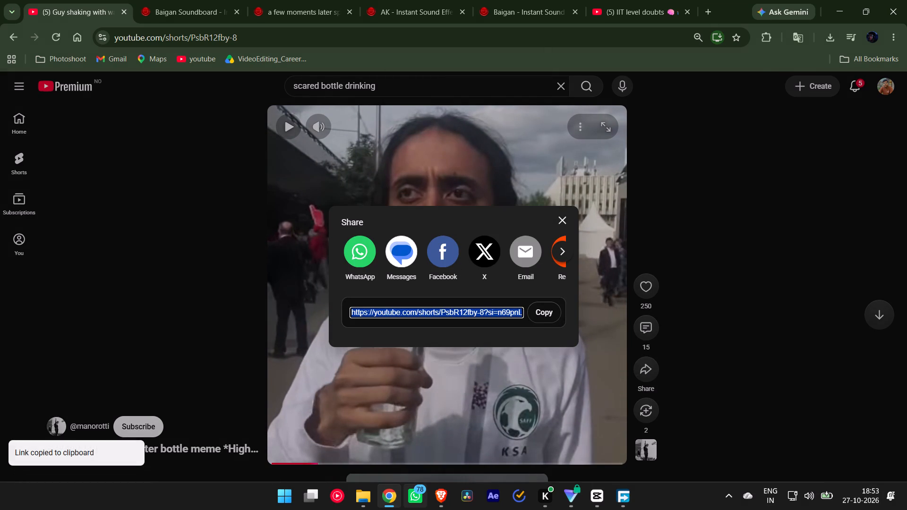
# Switch to Brave, close the old audio playback page and load the copied Short link in the ytultra YouTube Video Downloader.
pyautogui.click(436, 498)
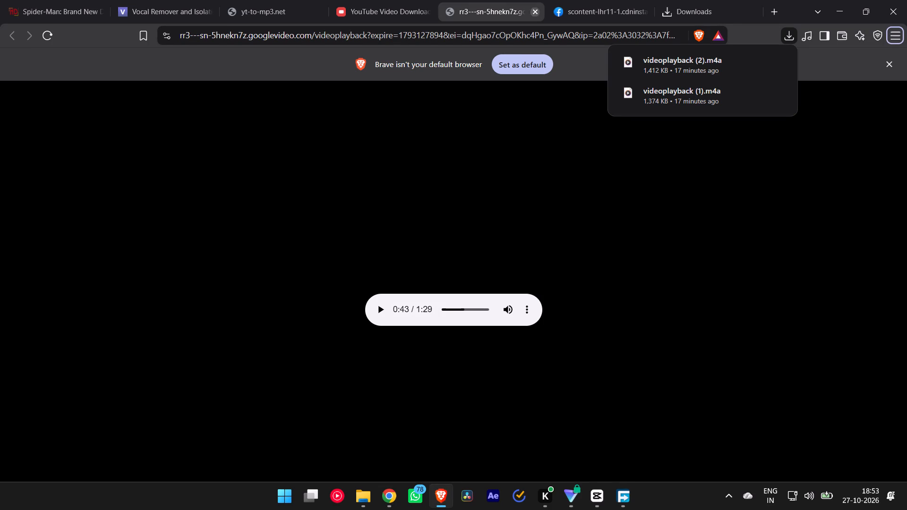
pyautogui.click(533, 8)
pyautogui.click(394, 0)
pyautogui.click(364, 330)
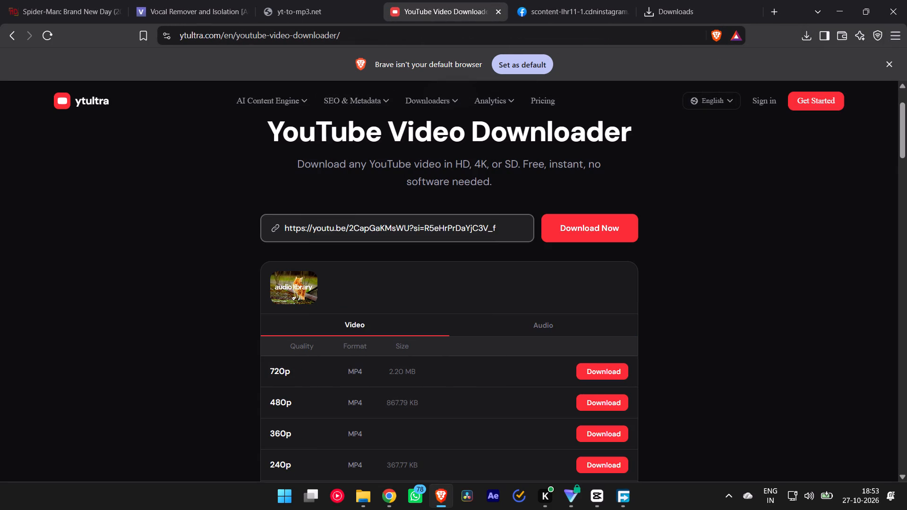
pyautogui.click(497, 232)
pyautogui.hotkey('ctrl', 'a')
pyautogui.hotkey('ctrl', 'v')
pyautogui.click(565, 233)
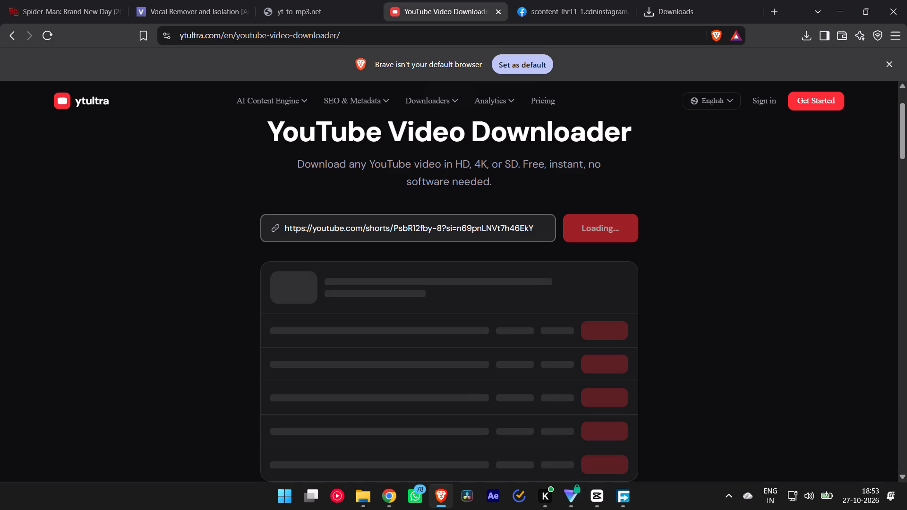
# Download the 720p MP4 of the meme and save it as videoplayback (2).mp4 in the MRK SIR assets folder.
pyautogui.scroll(-2, 403, 293)
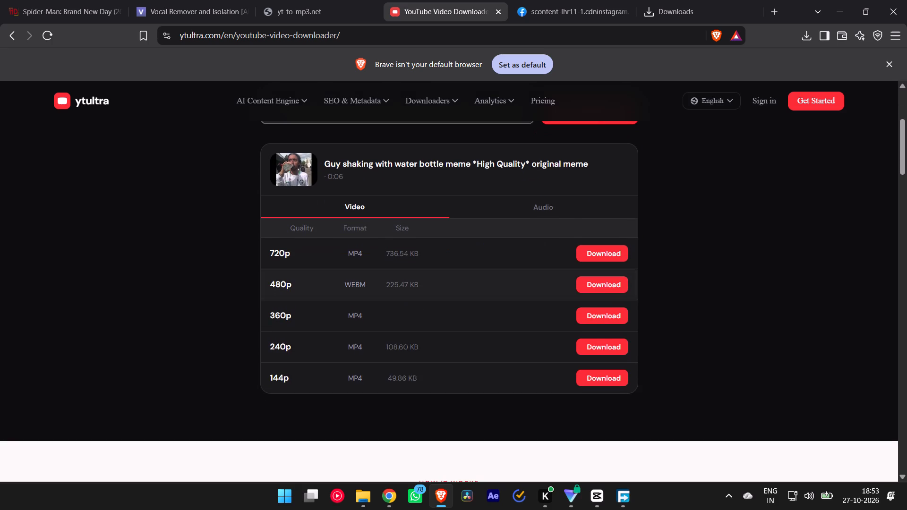
pyautogui.click(580, 255)
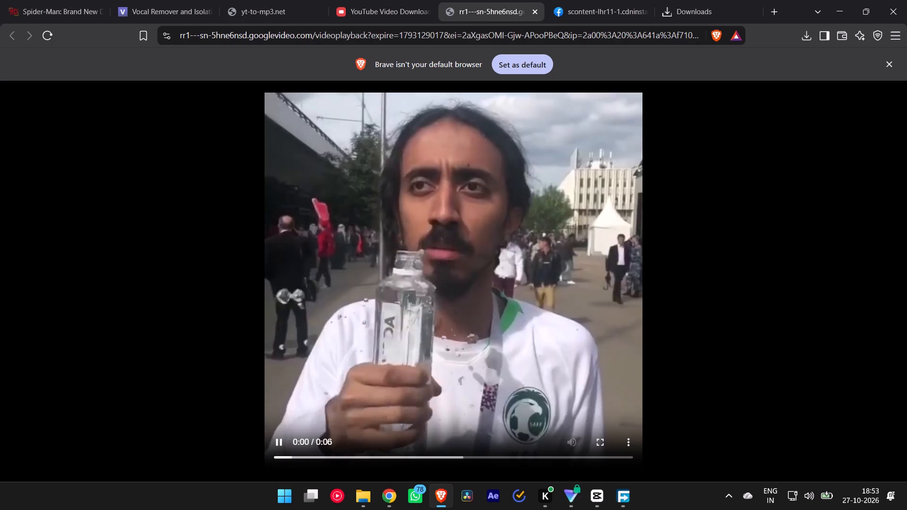
pyautogui.click(270, 446)
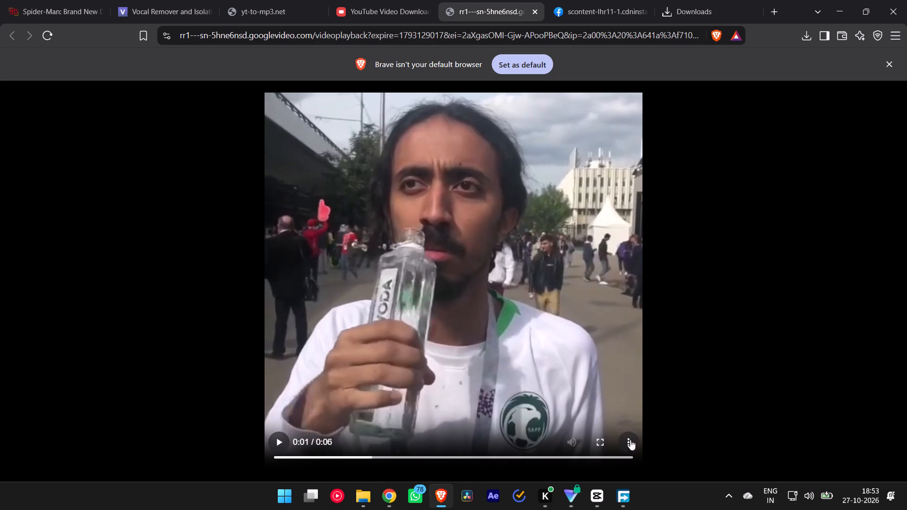
pyautogui.click(630, 440)
pyautogui.click(589, 387)
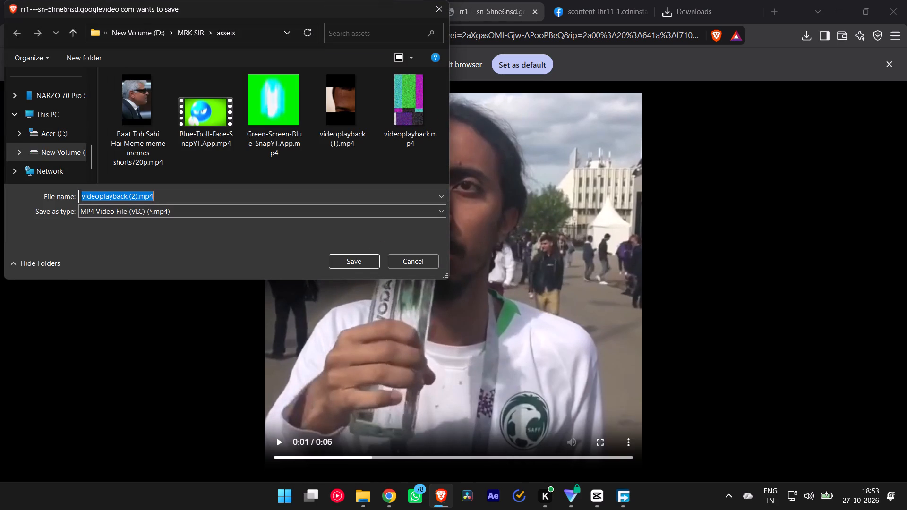
pyautogui.click(353, 264)
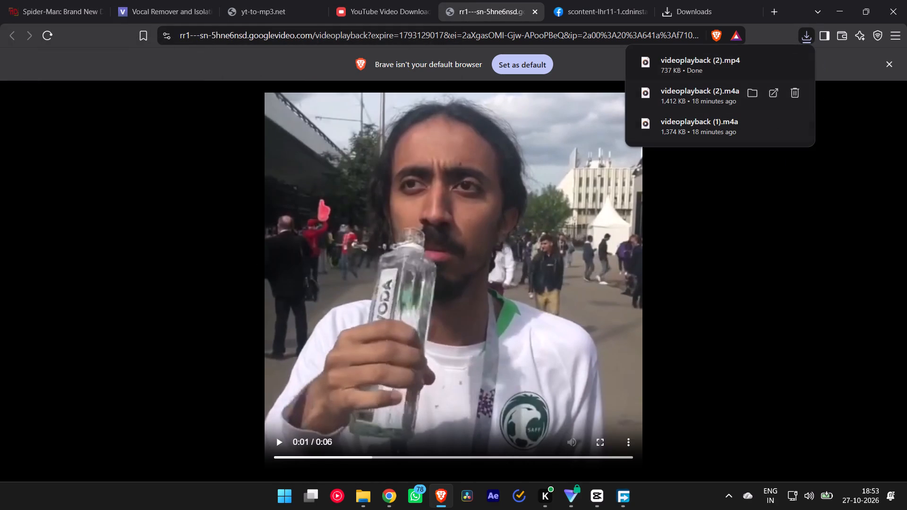
# Switch to CapCut and import videoplayback (2).mp4 from the assets folder into the project media.
pyautogui.click(588, 492)
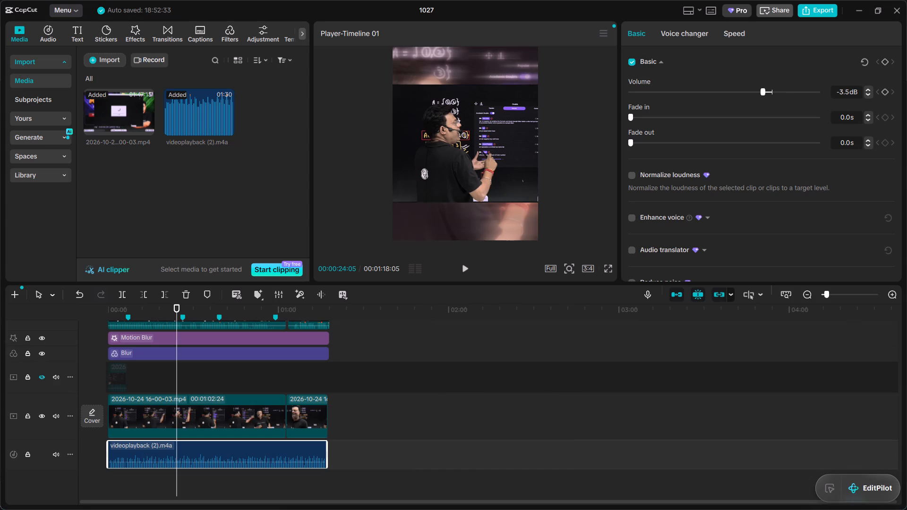
pyautogui.click(107, 55)
pyautogui.click(134, 85)
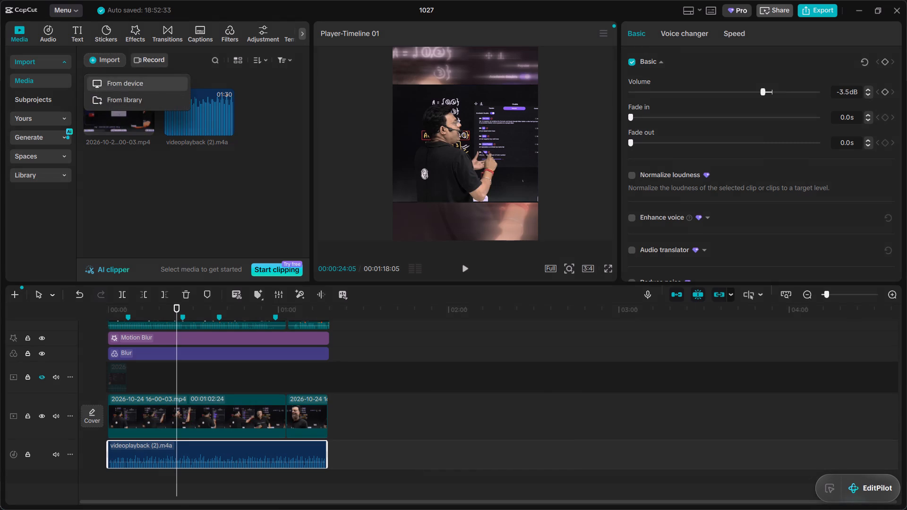
pyautogui.scroll(-3, 273, 137)
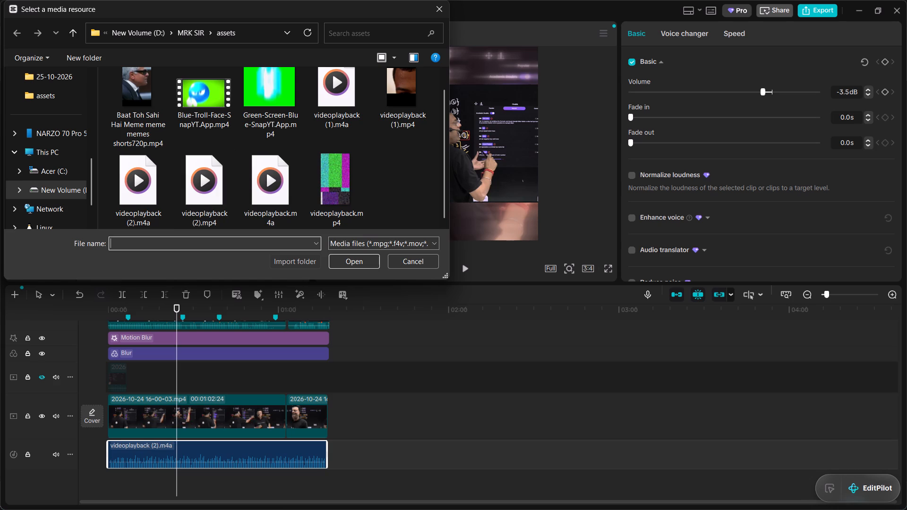
pyautogui.doubleClick(206, 194)
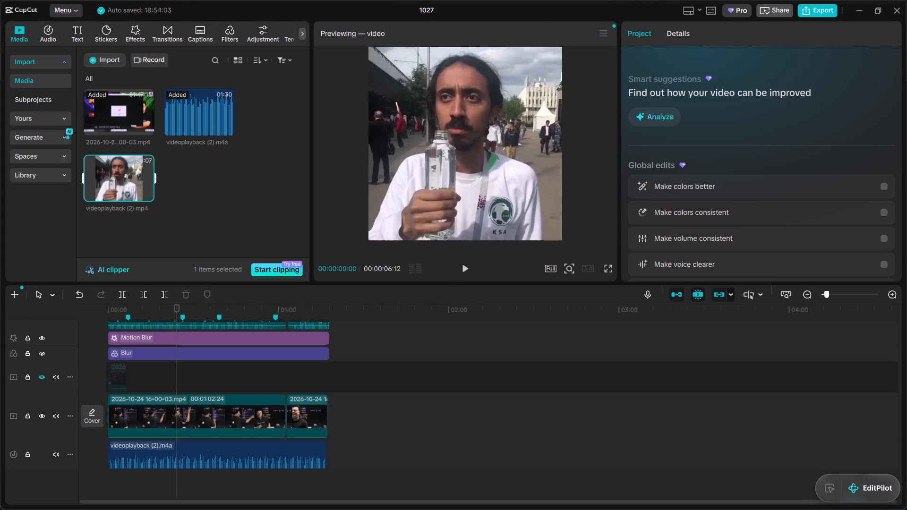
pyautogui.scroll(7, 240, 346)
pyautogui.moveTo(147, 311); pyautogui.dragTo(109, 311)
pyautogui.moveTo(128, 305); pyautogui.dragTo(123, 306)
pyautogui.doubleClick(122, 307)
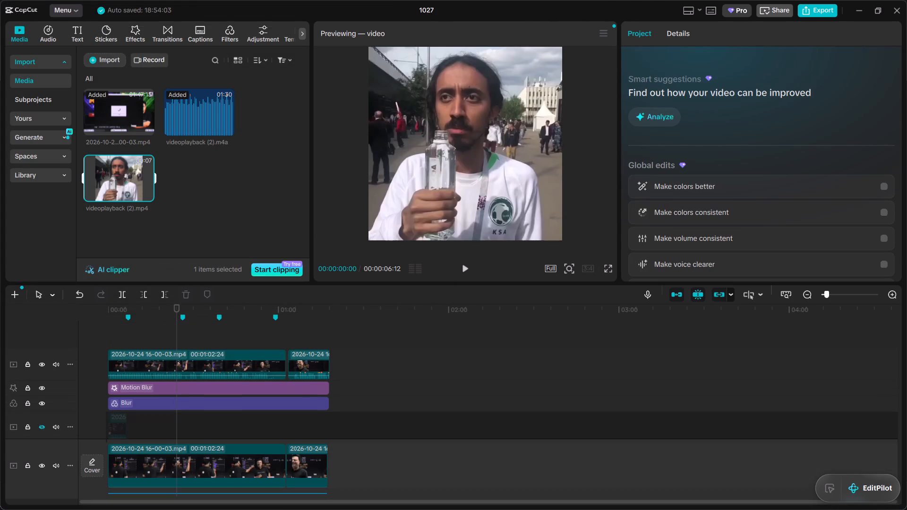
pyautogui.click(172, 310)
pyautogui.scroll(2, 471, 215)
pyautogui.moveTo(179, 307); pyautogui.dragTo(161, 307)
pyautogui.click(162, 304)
# Play the edit between about 0:10 and 0:27 to find the reaction point, stopping the playhead at about 0:19.
pyautogui.click(194, 201)
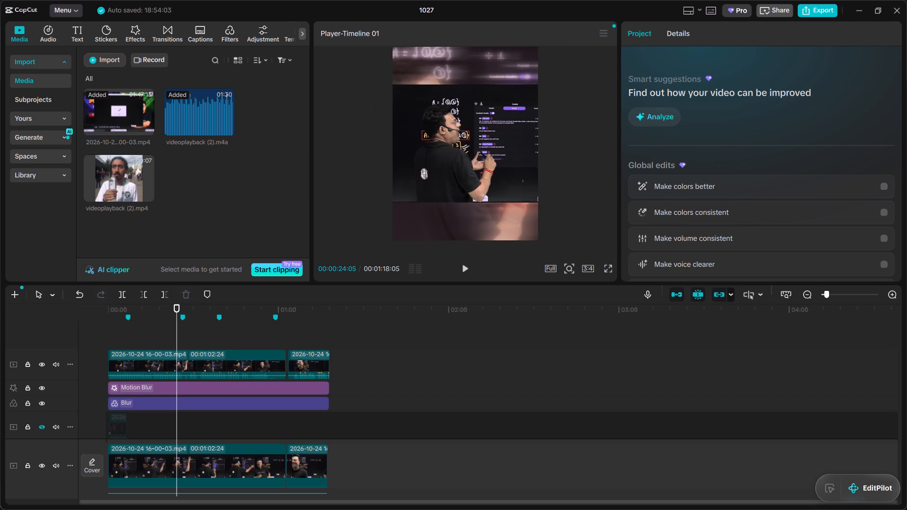
pyautogui.moveTo(177, 306); pyautogui.dragTo(137, 307)
pyautogui.press('space')
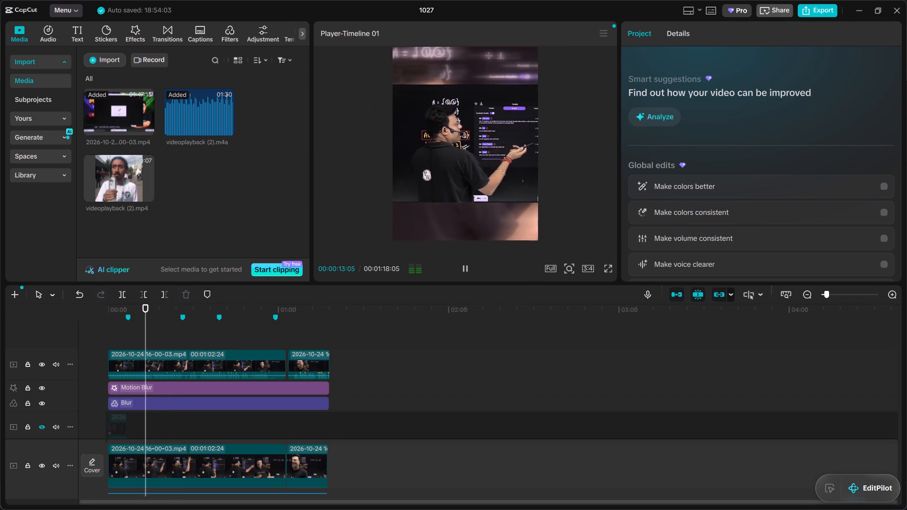
pyautogui.click(186, 306)
pyautogui.press('space')
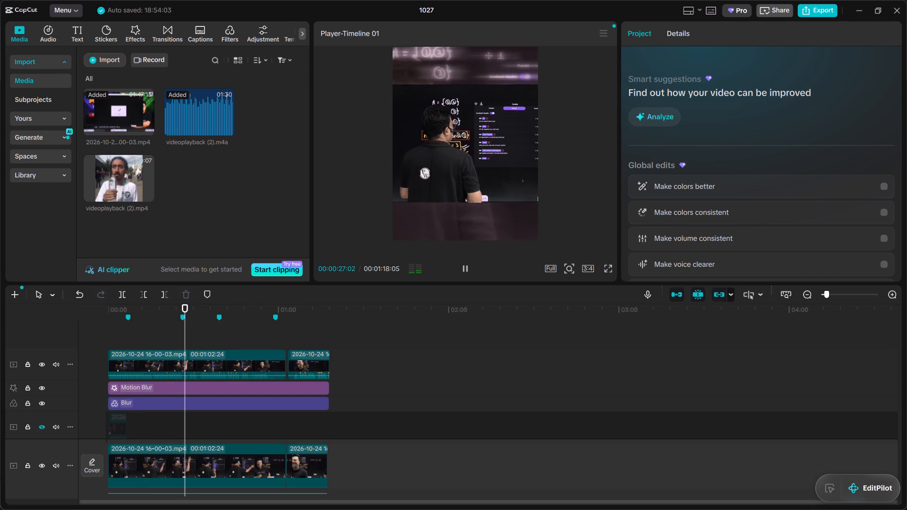
pyautogui.click(163, 306)
pyautogui.press('space')
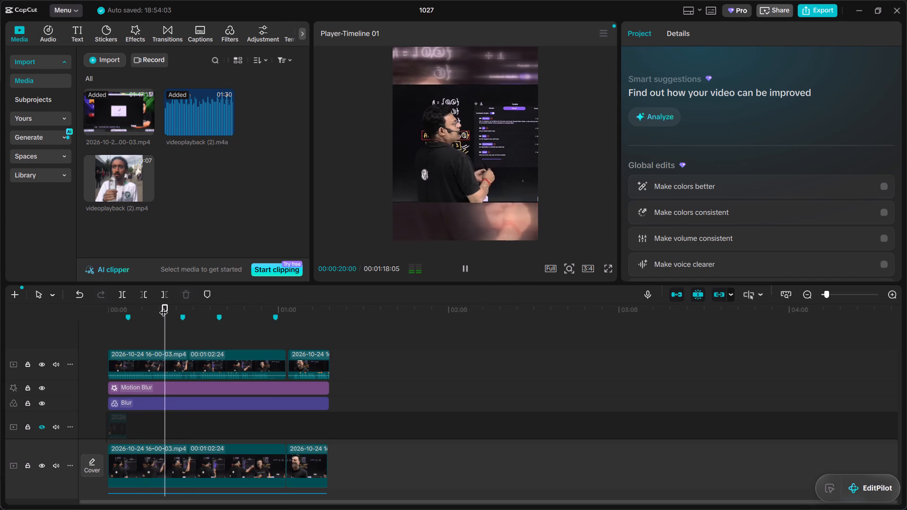
pyautogui.press('space')
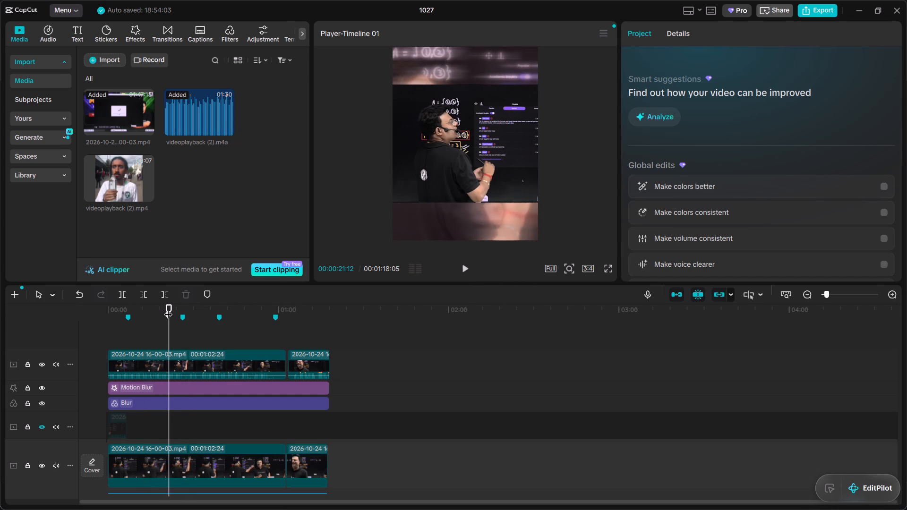
pyautogui.moveTo(167, 305); pyautogui.dragTo(162, 304)
pyautogui.press('space')
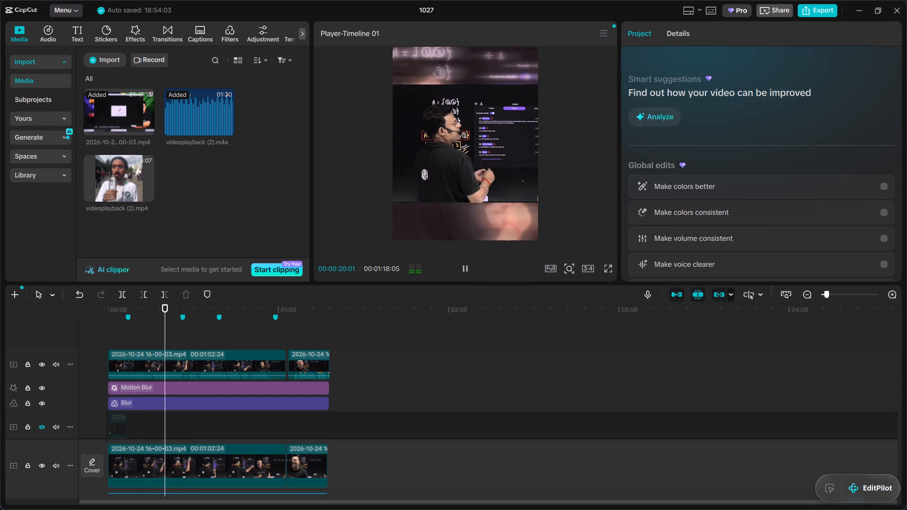
pyautogui.click(156, 305)
pyautogui.press('space')
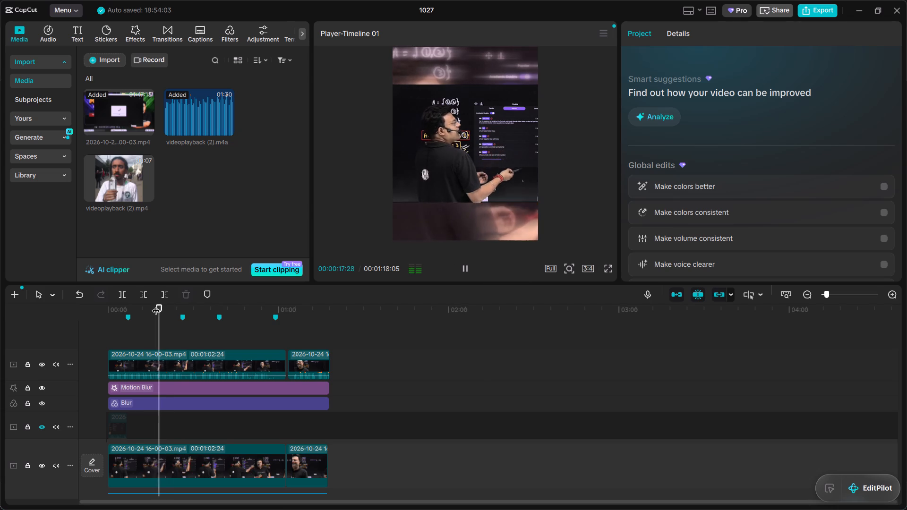
pyautogui.press('space')
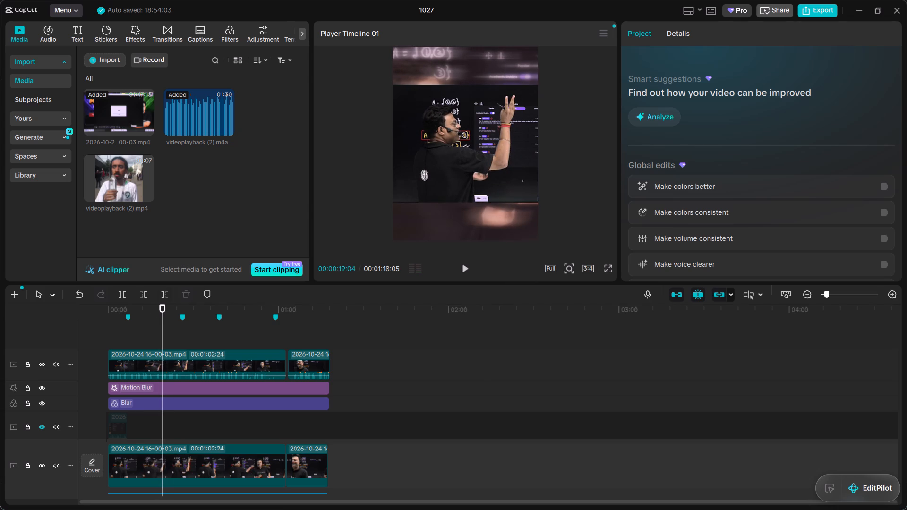
# Place videoplayback (2).mp4 on a new track above the main video, starting at 0:19:04, and preview it.
pyautogui.moveTo(117, 180); pyautogui.dragTo(161, 308)
pyautogui.moveTo(161, 308); pyautogui.dragTo(167, 331)
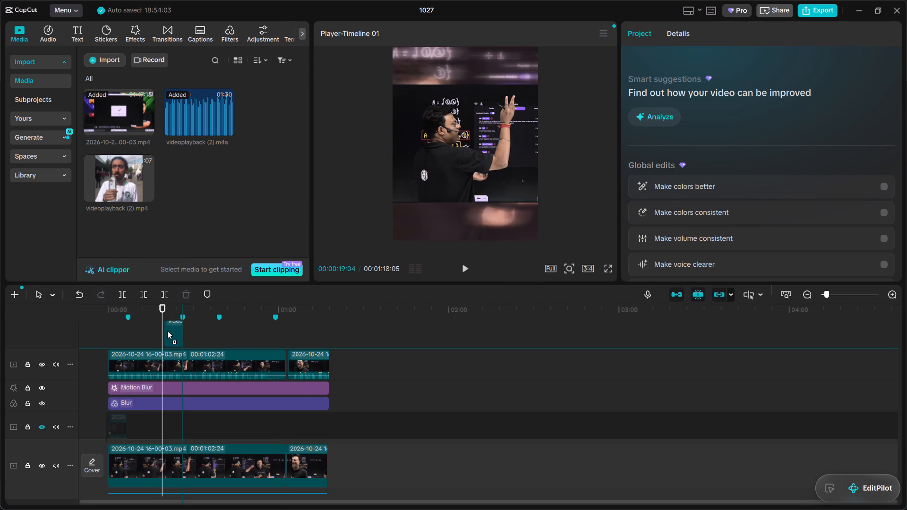
pyautogui.moveTo(167, 331); pyautogui.dragTo(167, 333)
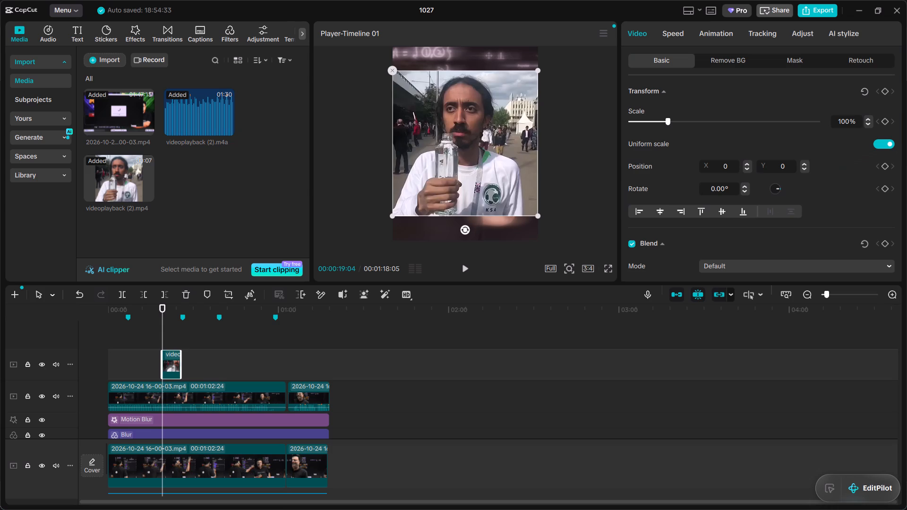
pyautogui.press('space')
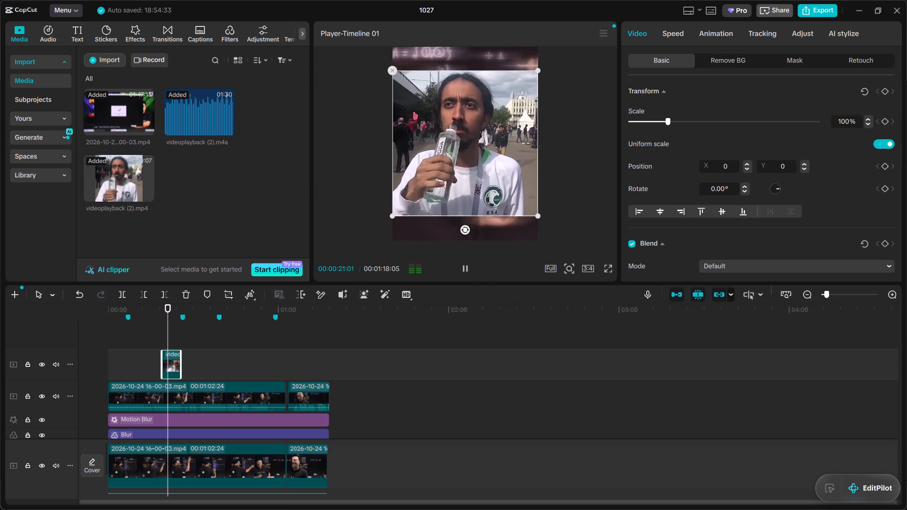
pyautogui.press('space')
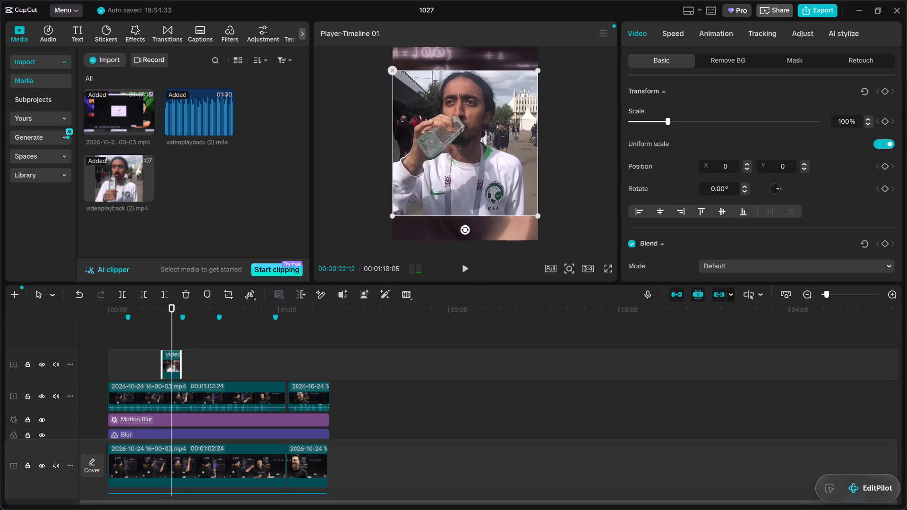
# Preview the meme insert from its start and trim its end to about 0:22:08.
pyautogui.press('space')
pyautogui.press('space')
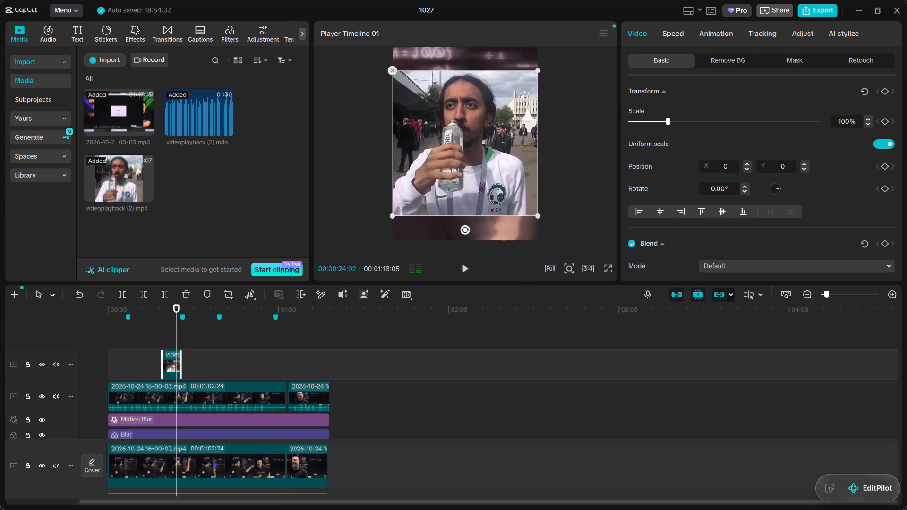
pyautogui.click(160, 311)
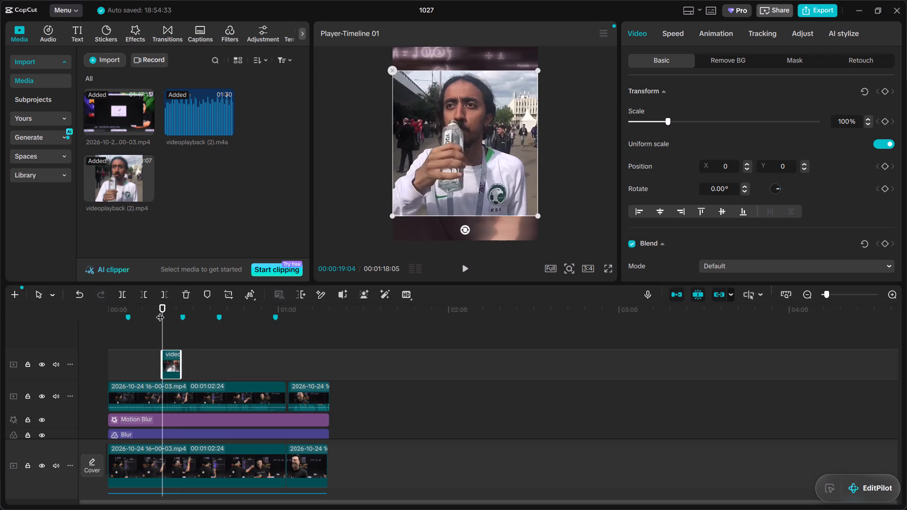
pyautogui.press('space')
pyautogui.click(154, 312)
pyautogui.press('space')
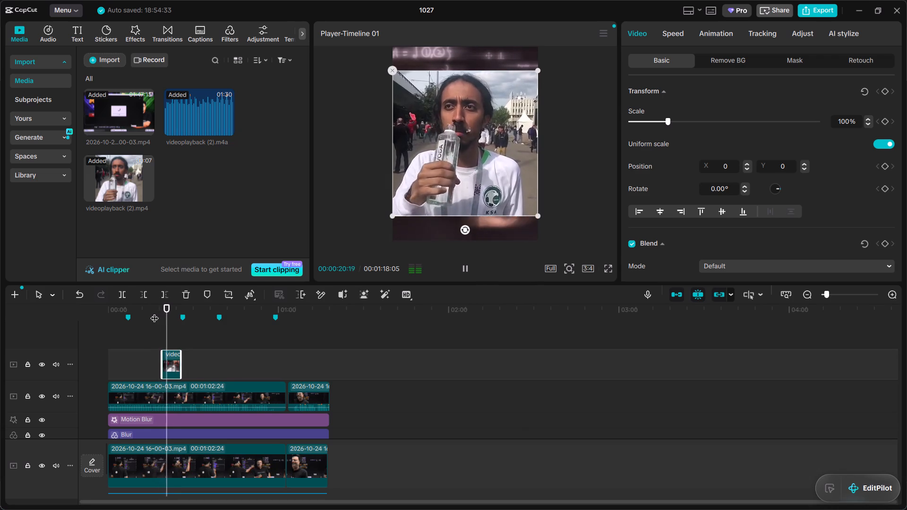
pyautogui.press('space')
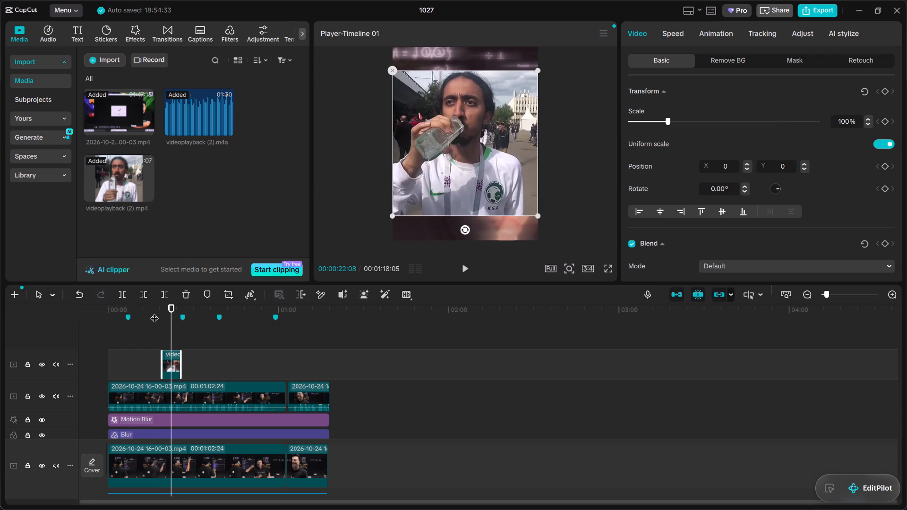
pyautogui.moveTo(180, 363); pyautogui.dragTo(173, 364)
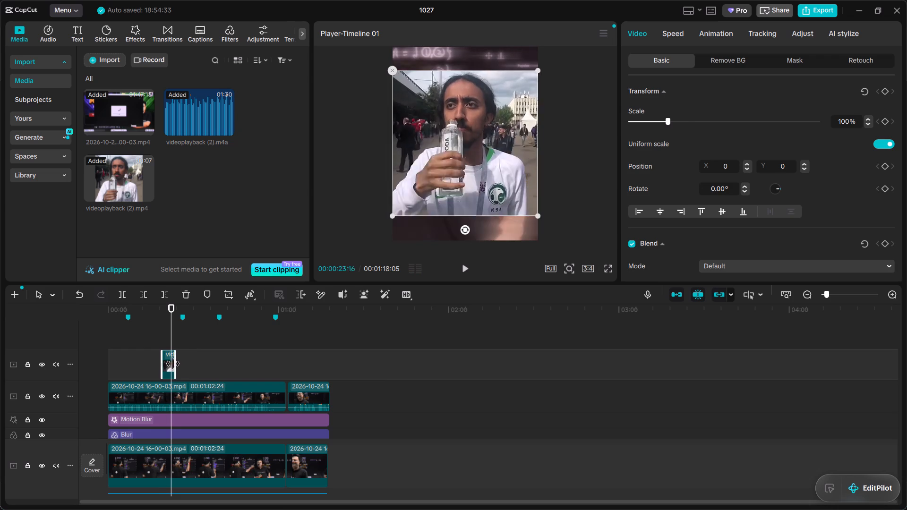
pyautogui.moveTo(173, 364); pyautogui.dragTo(172, 364)
# Add a text at 0:19:04 reading "*PnC" and place it in the frame to the left of the man's face.
pyautogui.click(163, 312)
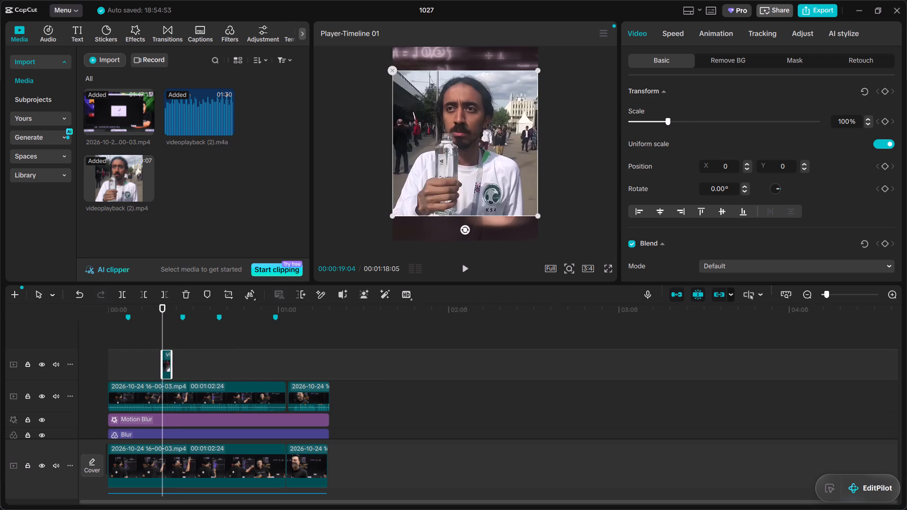
pyautogui.click(83, 33)
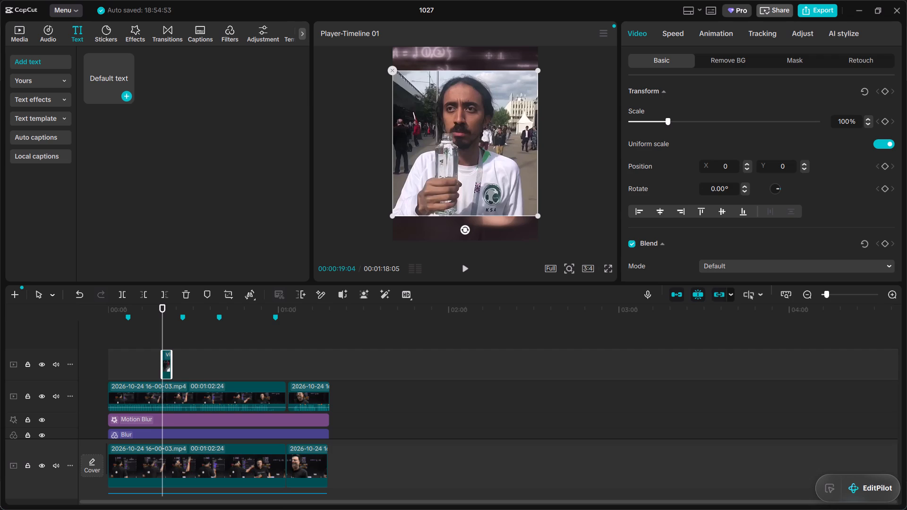
pyautogui.click(127, 99)
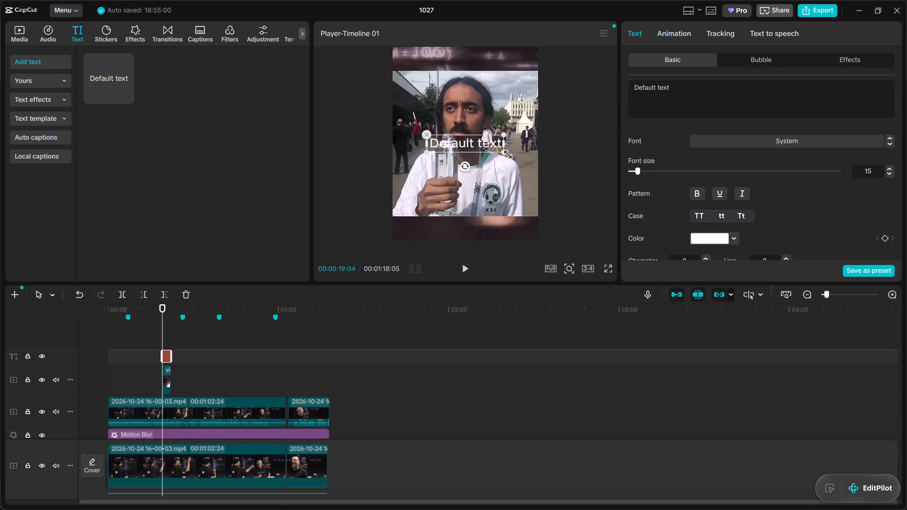
pyautogui.moveTo(684, 98); pyautogui.dragTo(640, 98)
pyautogui.moveTo(681, 94); pyautogui.dragTo(617, 86)
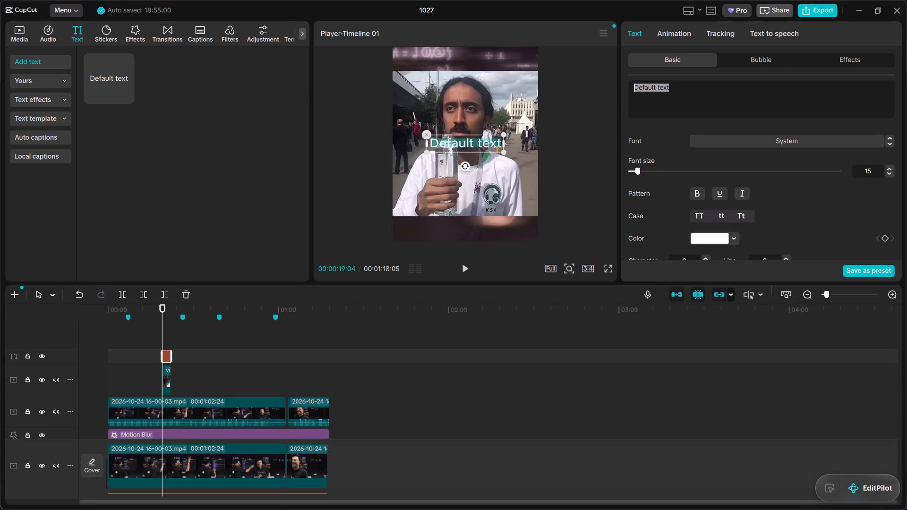
pyautogui.hotkey('shift', '*')
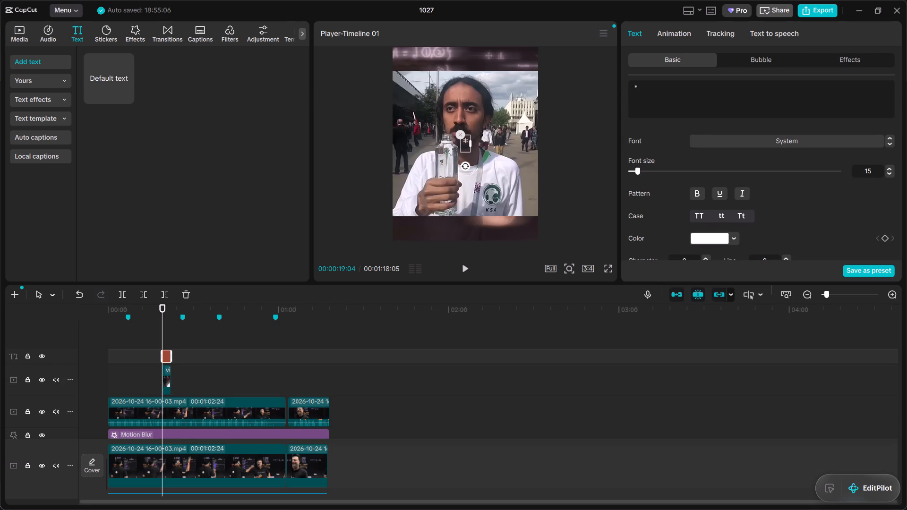
pyautogui.write('PNC')
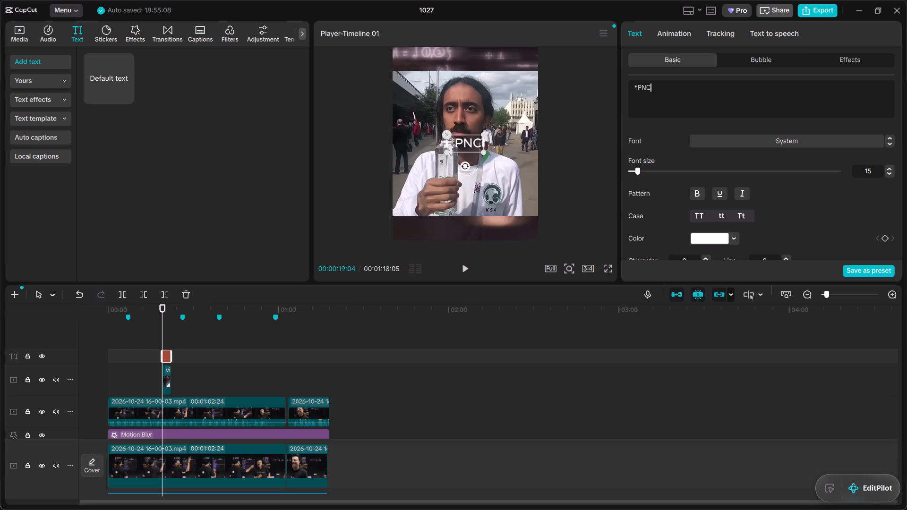
pyautogui.press('BackSpace')
pyautogui.press('BackSpace')
pyautogui.hotkey('shift', 'n')
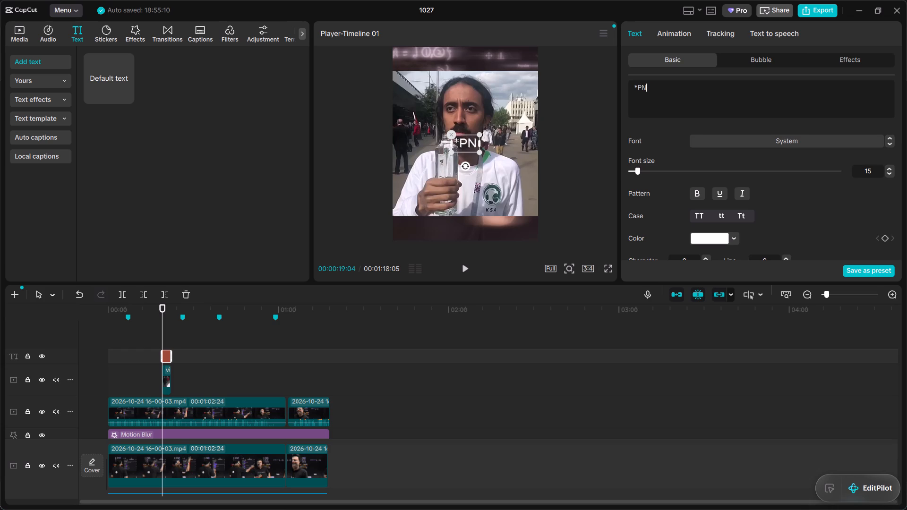
pyautogui.press('BackSpace')
pyautogui.write('nC')
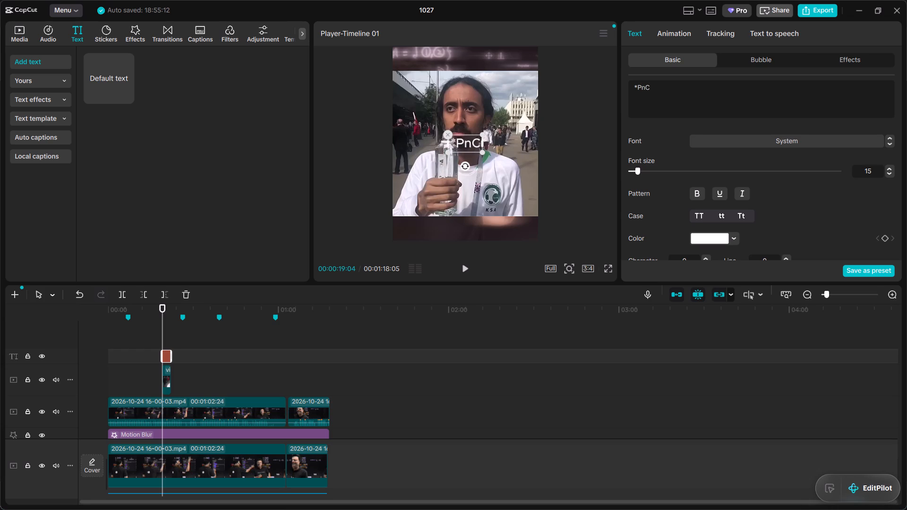
pyautogui.moveTo(469, 139); pyautogui.dragTo(419, 95)
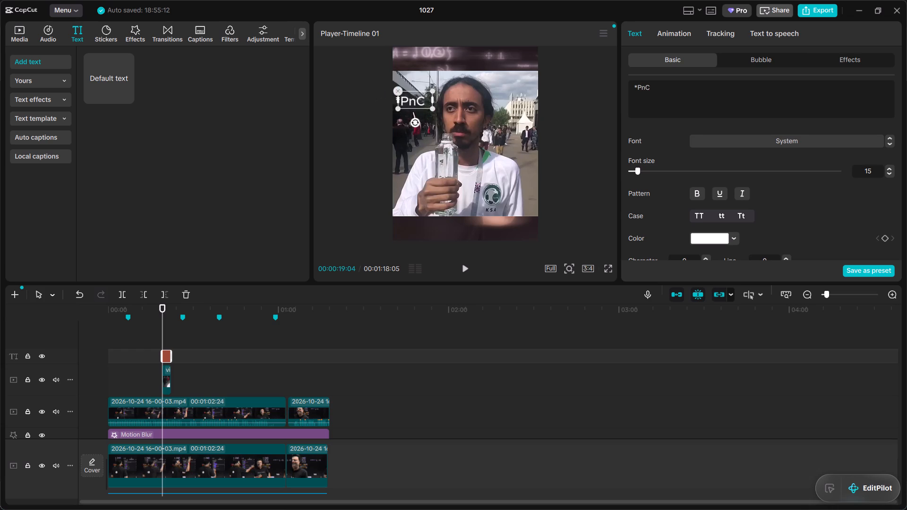
pyautogui.moveTo(419, 95); pyautogui.dragTo(422, 106)
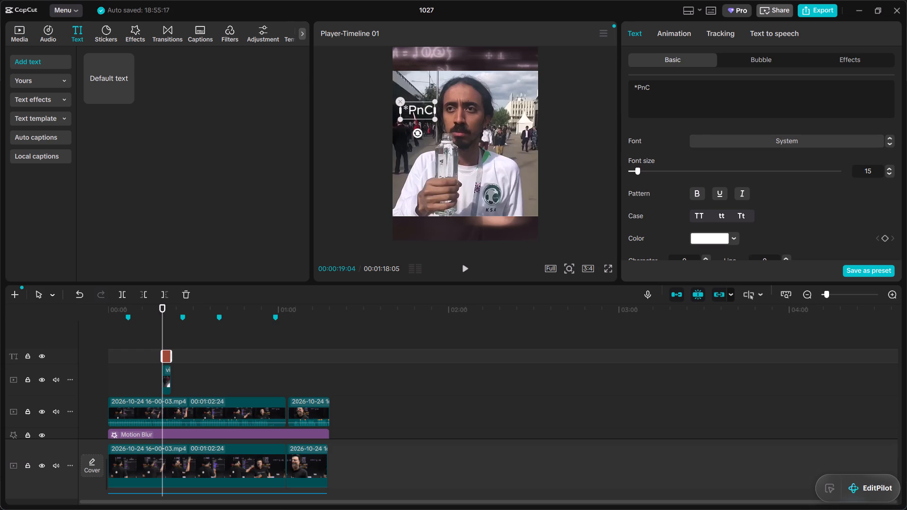
# Add a second default text at 0:19:04 and change its wording to "*Binomial".
pyautogui.click(111, 79)
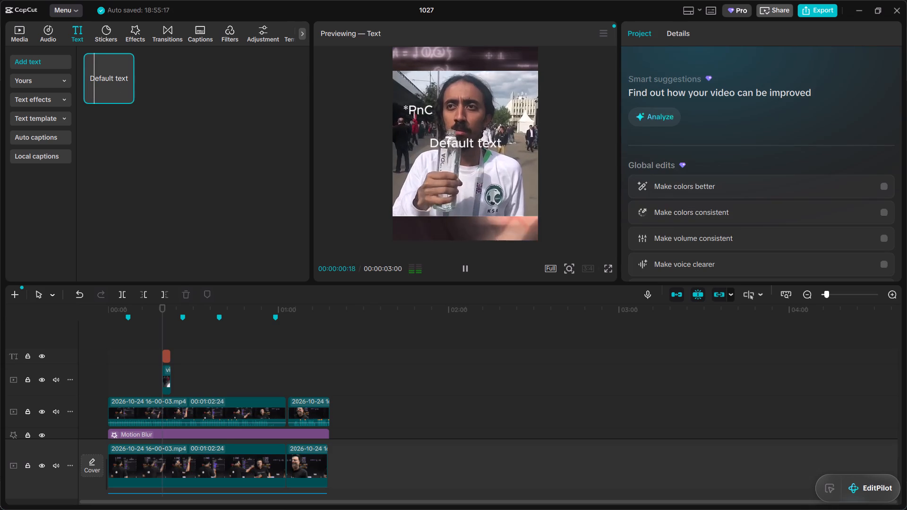
pyautogui.click(484, 144)
pyautogui.press('space')
pyautogui.scroll(1, 222, 350)
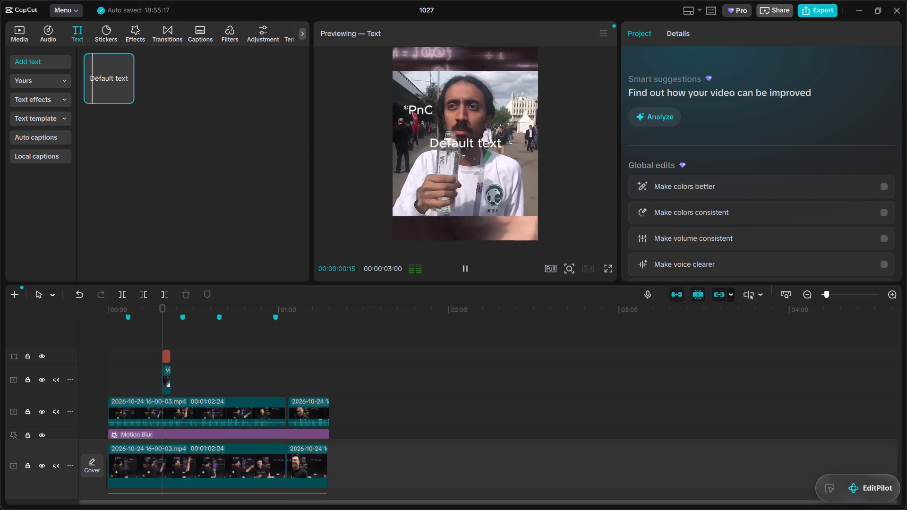
pyautogui.scroll(3, 222, 347)
pyautogui.moveTo(114, 73); pyautogui.dragTo(123, 85)
pyautogui.click(127, 95)
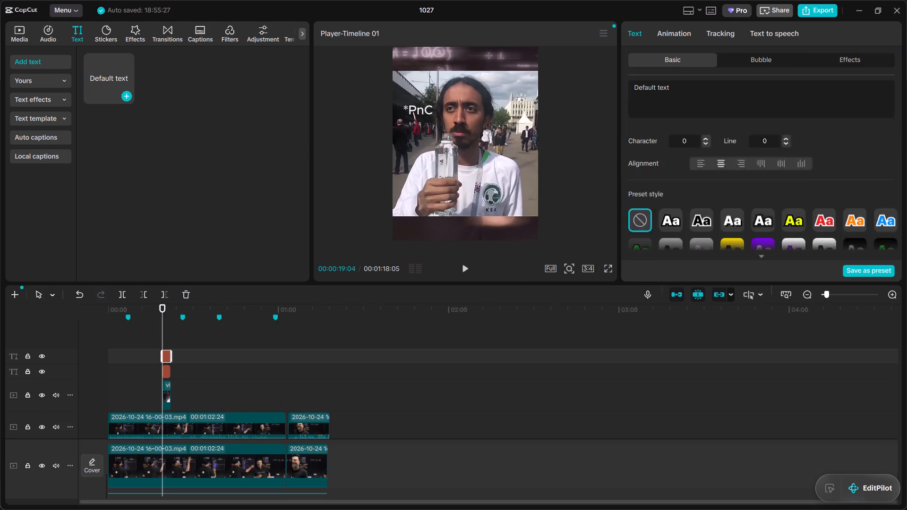
pyautogui.moveTo(707, 96); pyautogui.dragTo(616, 90)
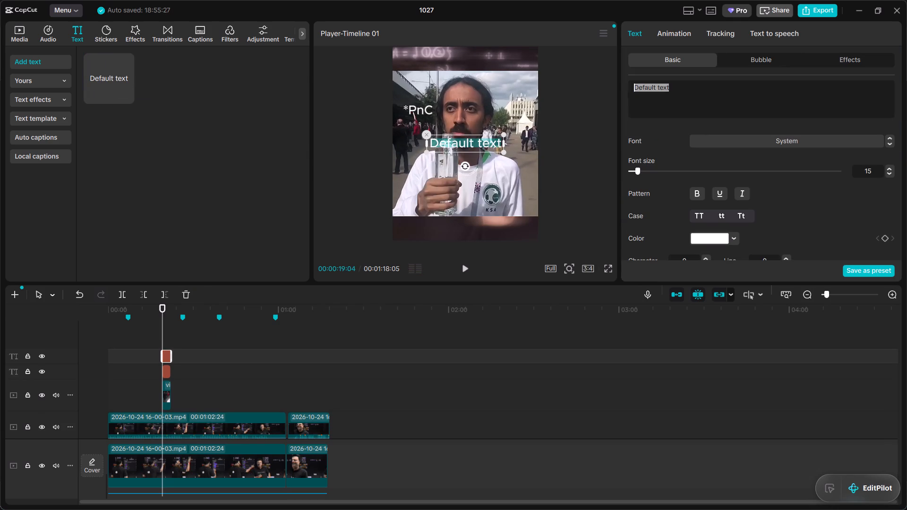
pyautogui.moveTo(616, 90); pyautogui.dragTo(615, 90)
pyautogui.press('b')
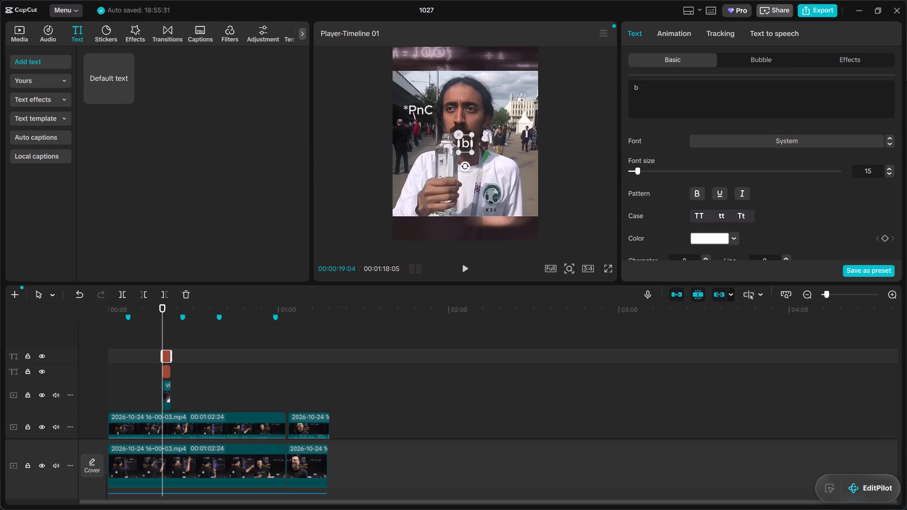
pyautogui.press('BackSpace')
pyautogui.write('Bino')
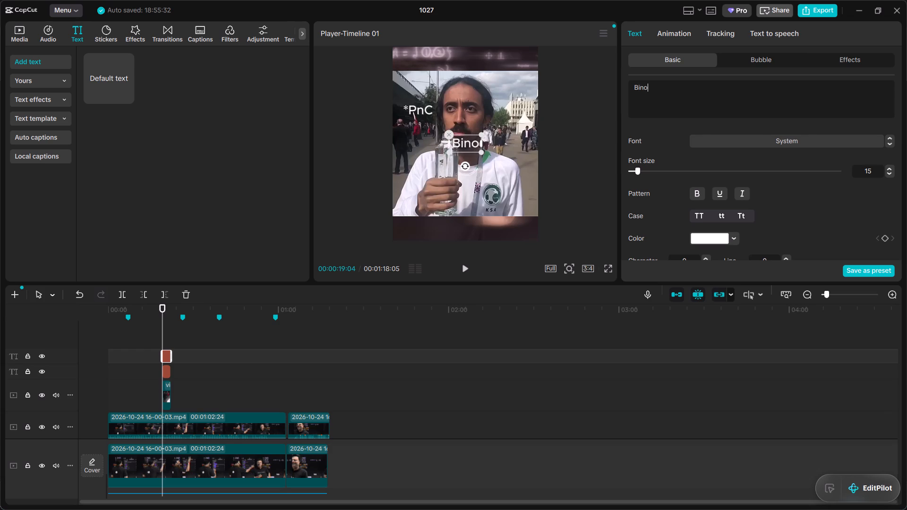
pyautogui.write('mial')
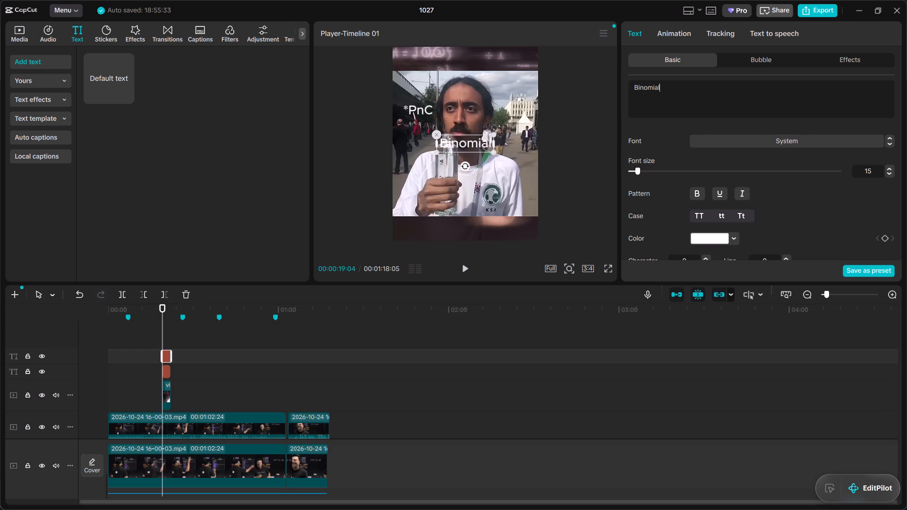
pyautogui.press('Left')
pyautogui.press('Left')
pyautogui.press('Left')
pyautogui.press('Left')
pyautogui.press('Left')
pyautogui.press('Left')
pyautogui.press('Left')
pyautogui.press('Left')
pyautogui.press('Left')
pyautogui.press('Left')
pyautogui.press('Left')
pyautogui.press('Left')
pyautogui.press('Left')
pyautogui.press('Left')
pyautogui.hotkey('shift', '*')
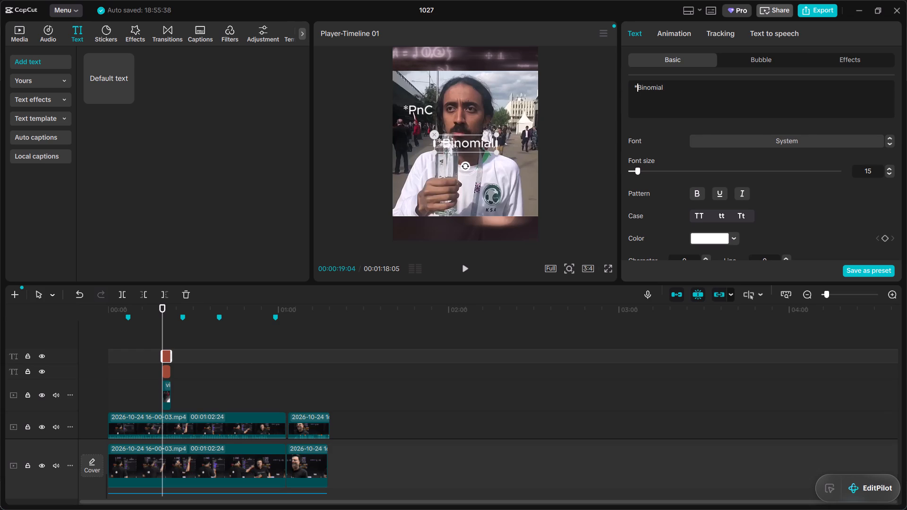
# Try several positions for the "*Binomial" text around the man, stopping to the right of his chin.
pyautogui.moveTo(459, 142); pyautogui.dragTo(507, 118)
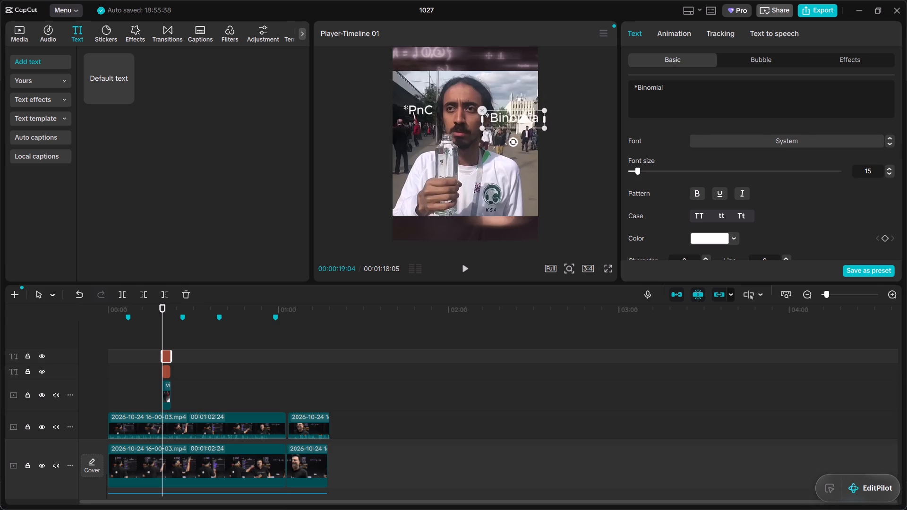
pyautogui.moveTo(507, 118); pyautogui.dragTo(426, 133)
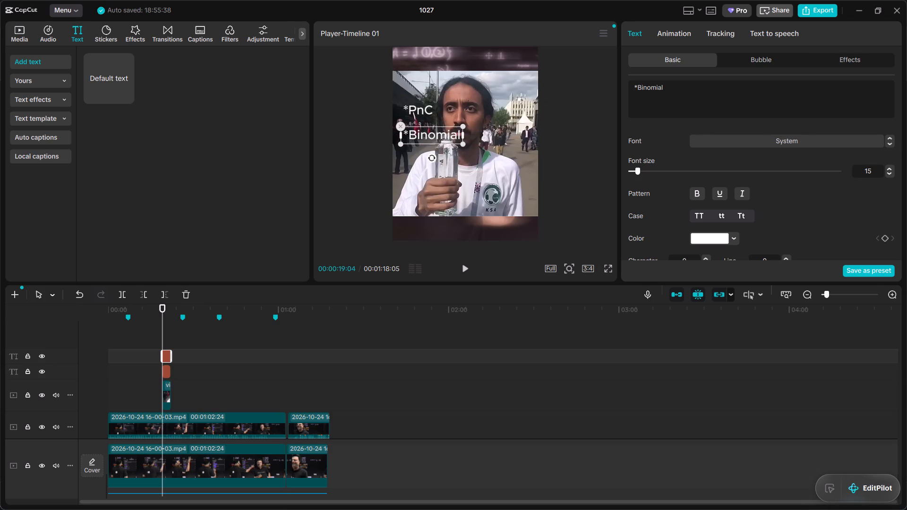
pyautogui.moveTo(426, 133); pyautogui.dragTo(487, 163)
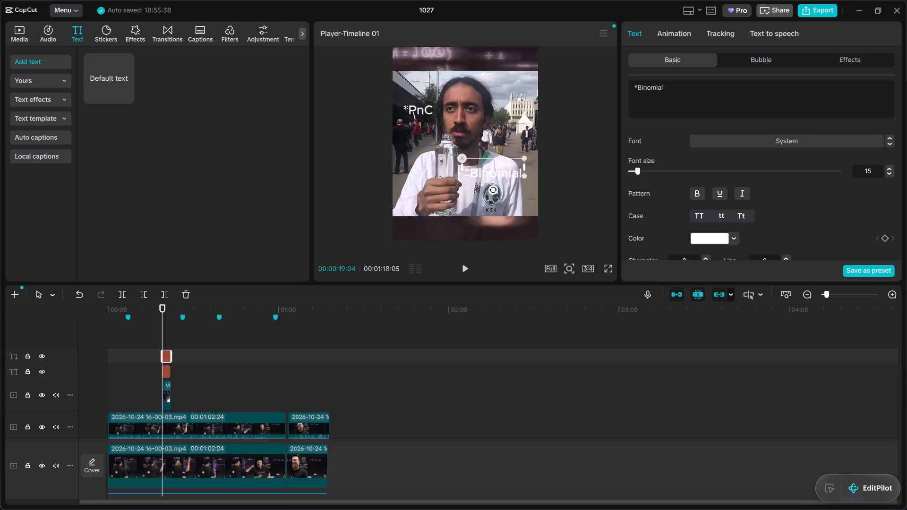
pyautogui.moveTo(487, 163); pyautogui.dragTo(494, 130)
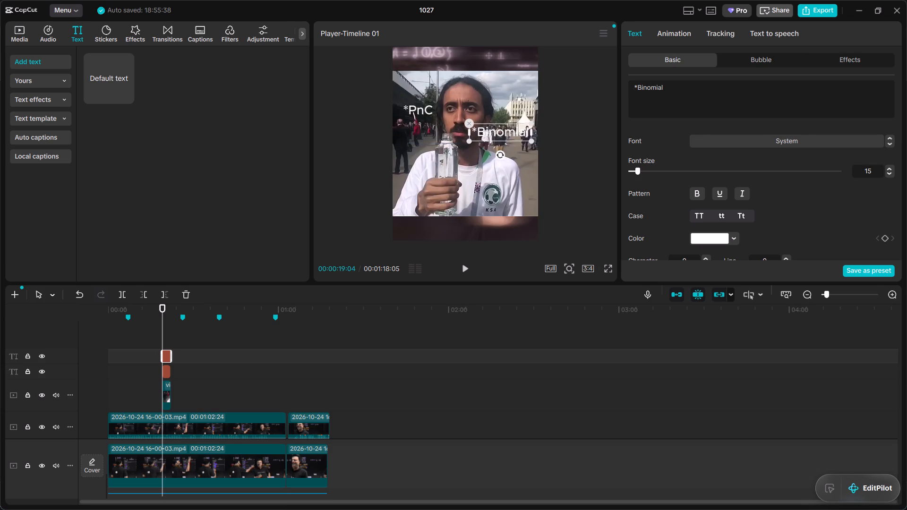
# Try light and dark colours on the "*Binomial" text and set it to black.
pyautogui.click(709, 237)
pyautogui.moveTo(680, 299); pyautogui.dragTo(669, 331)
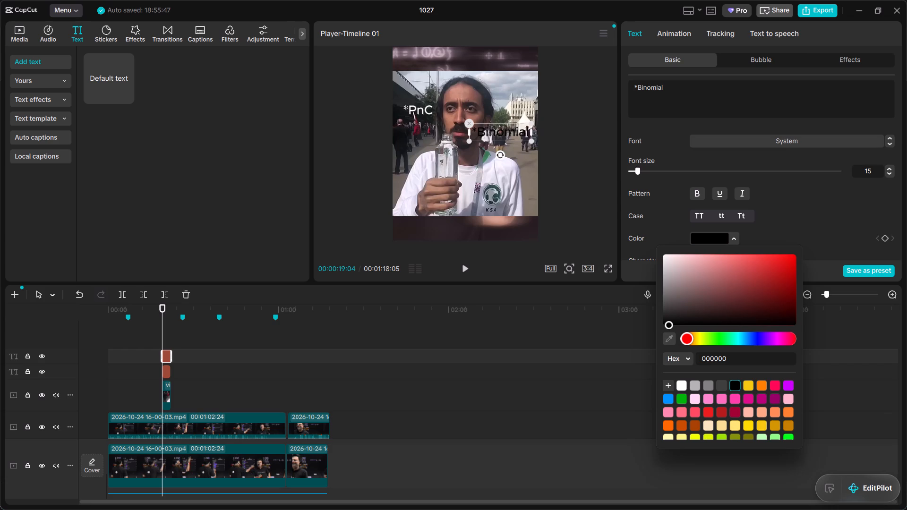
pyautogui.moveTo(669, 331); pyautogui.dragTo(681, 251)
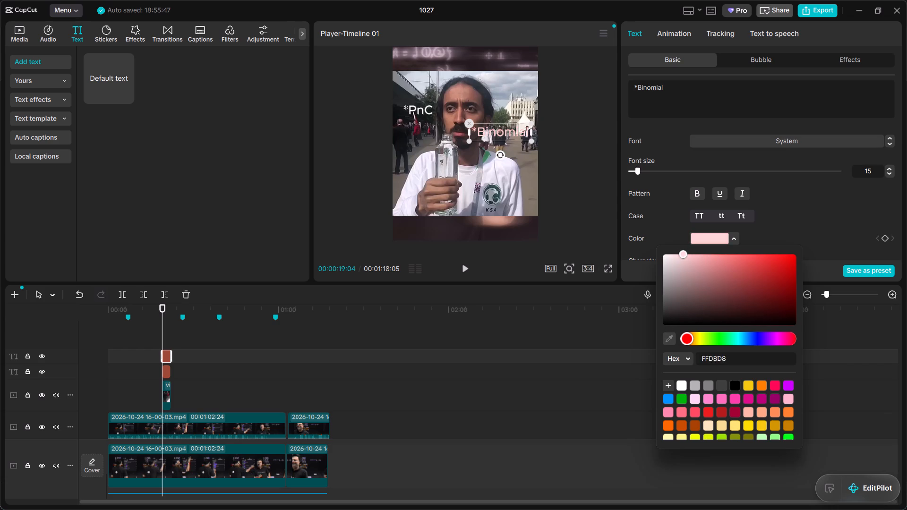
pyautogui.moveTo(681, 251); pyautogui.dragTo(675, 325)
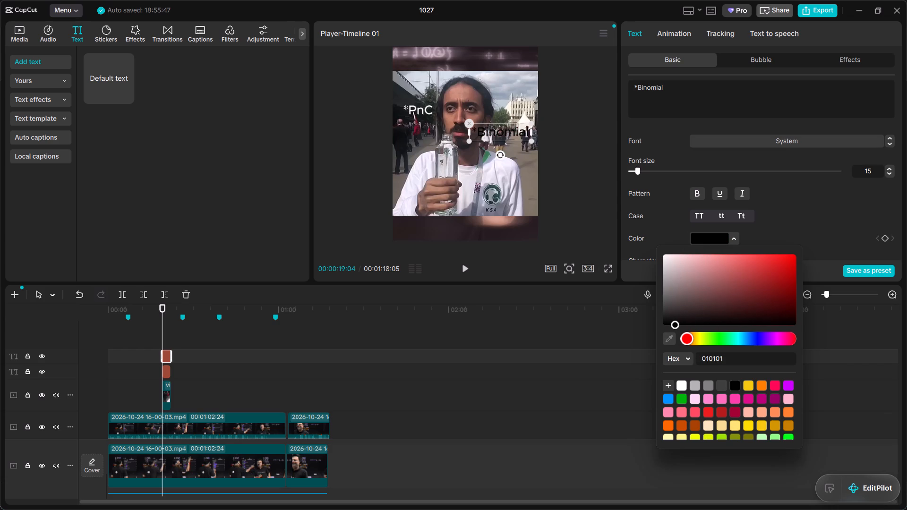
pyautogui.moveTo(675, 325); pyautogui.dragTo(647, 256)
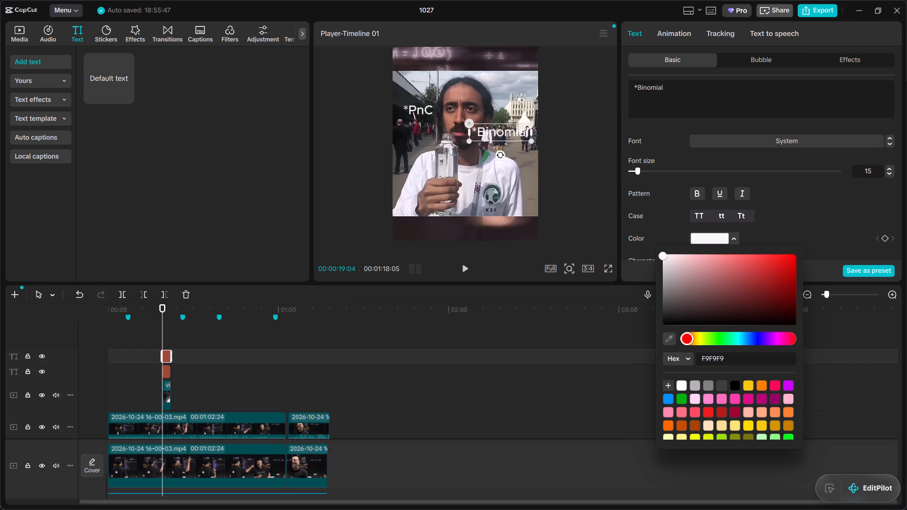
pyautogui.moveTo(647, 256); pyautogui.dragTo(674, 331)
# Move the "*Binomial" text onto the man's white shirt, to the right of the bottle.
pyautogui.moveTo(498, 133); pyautogui.dragTo(422, 106)
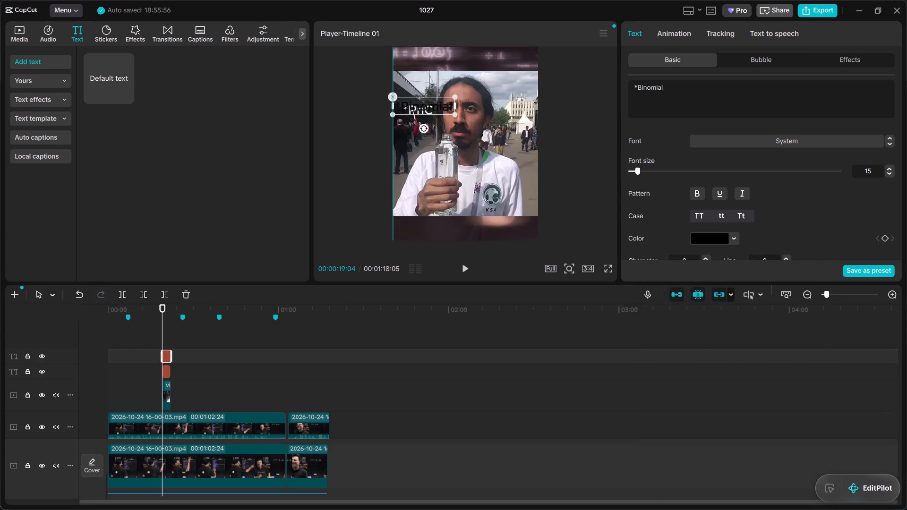
pyautogui.moveTo(422, 106); pyautogui.dragTo(497, 161)
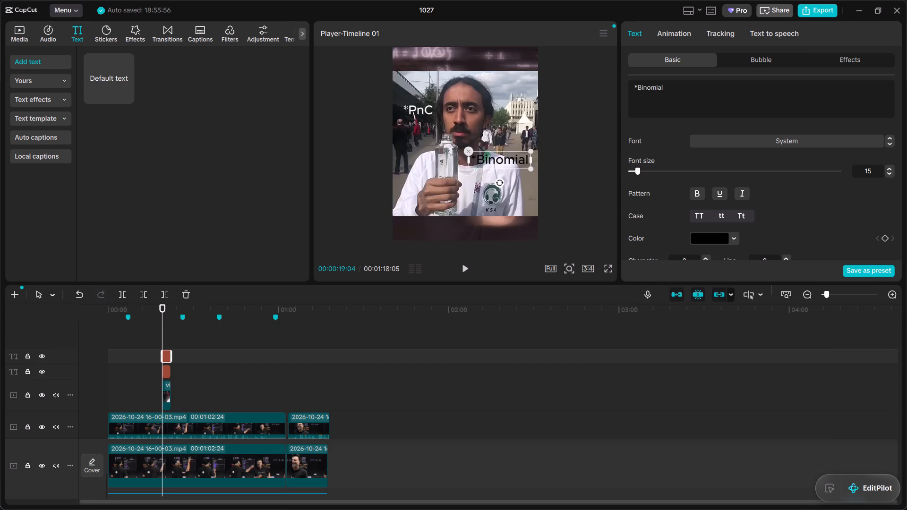
pyautogui.moveTo(497, 161); pyautogui.dragTo(494, 161)
# Swap the two captions: move "*PnC" onto the man's white shirt and "*Binomial" beside his face, over the dark background.
pyautogui.moveTo(424, 112); pyautogui.dragTo(504, 178)
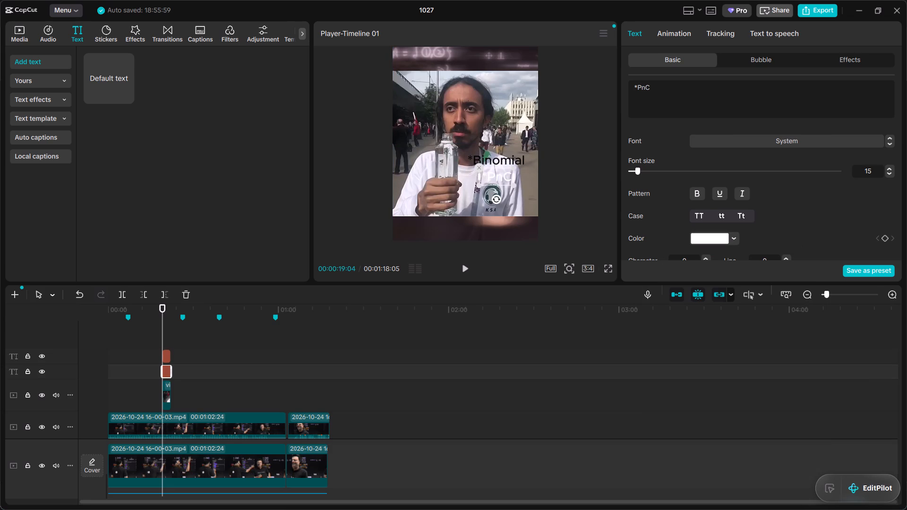
pyautogui.moveTo(504, 178); pyautogui.dragTo(504, 178)
pyautogui.moveTo(504, 162); pyautogui.dragTo(433, 119)
# Set the "*Binomial" text to white (FFFFFF) and raise it level with the man's forehead, slightly in from the frame edge.
pyautogui.scroll(-2, 721, 207)
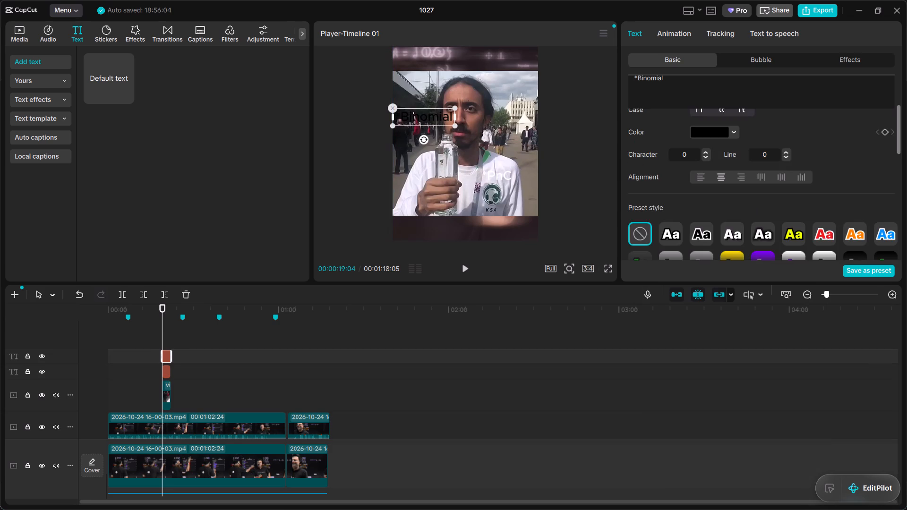
pyautogui.scroll(5, 702, 215)
pyautogui.click(705, 235)
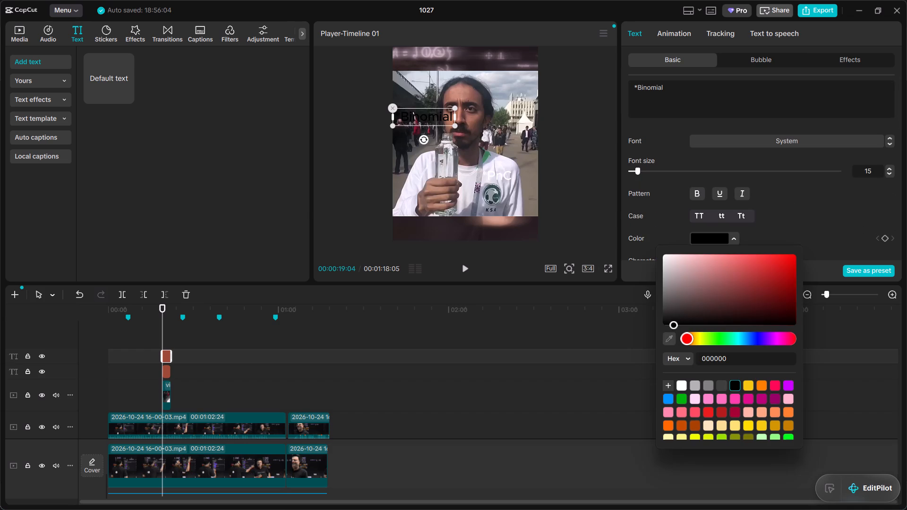
pyautogui.moveTo(693, 279); pyautogui.dragTo(628, 224)
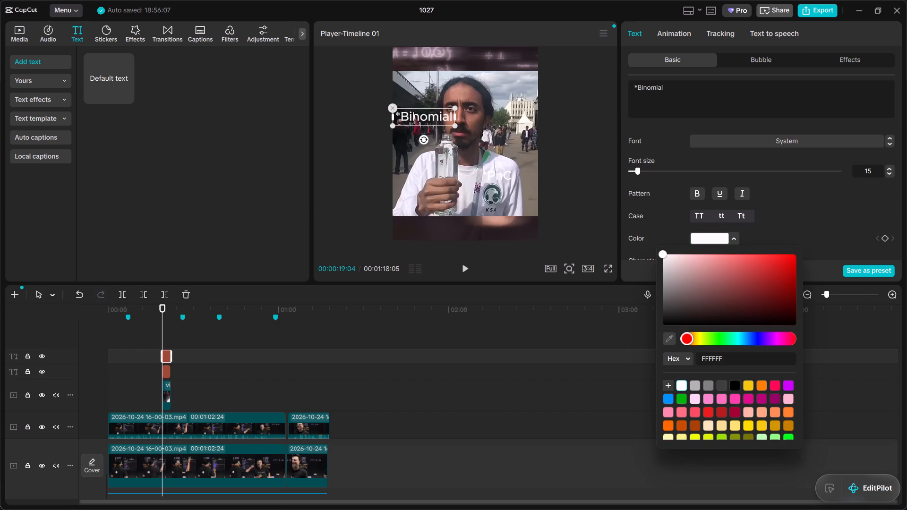
pyautogui.click(828, 388)
pyautogui.moveTo(416, 118); pyautogui.dragTo(417, 96)
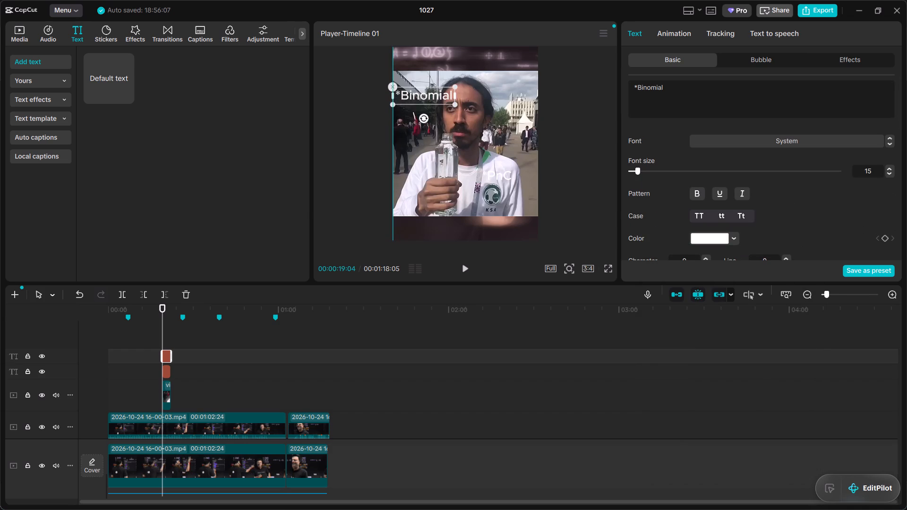
pyautogui.moveTo(417, 96); pyautogui.dragTo(420, 99)
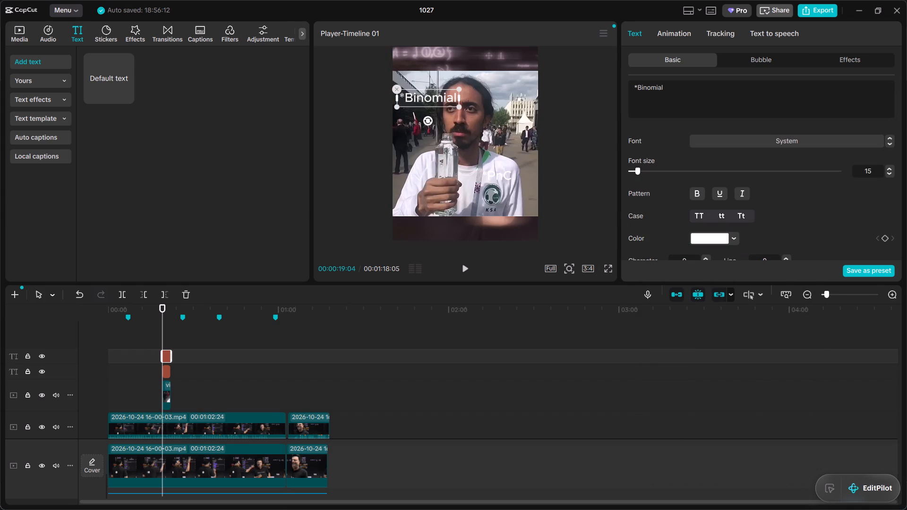
# Nudge the "*PnC" text slightly up on the man's shirt and set its colour to black.
pyautogui.click(501, 176)
pyautogui.click(498, 172)
pyautogui.click(699, 243)
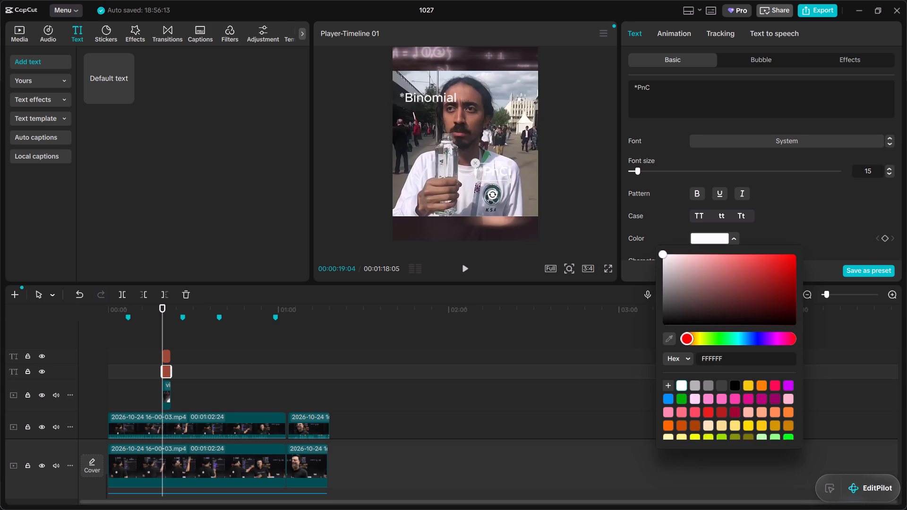
pyautogui.moveTo(692, 289); pyautogui.dragTo(660, 333)
pyautogui.click(840, 400)
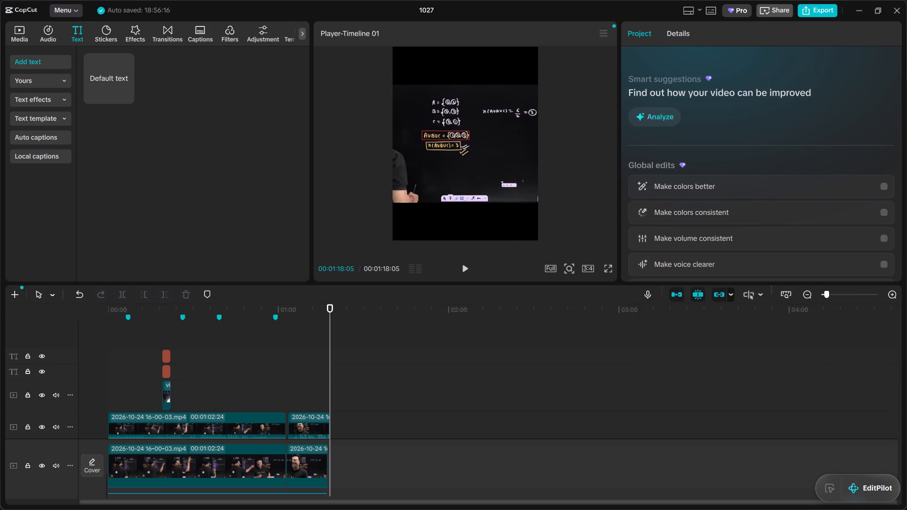
# Play back the short from near its start through the water-bottle insert and beyond, checking the captions and the following lecture footage.
pyautogui.click(158, 307)
pyautogui.click(164, 308)
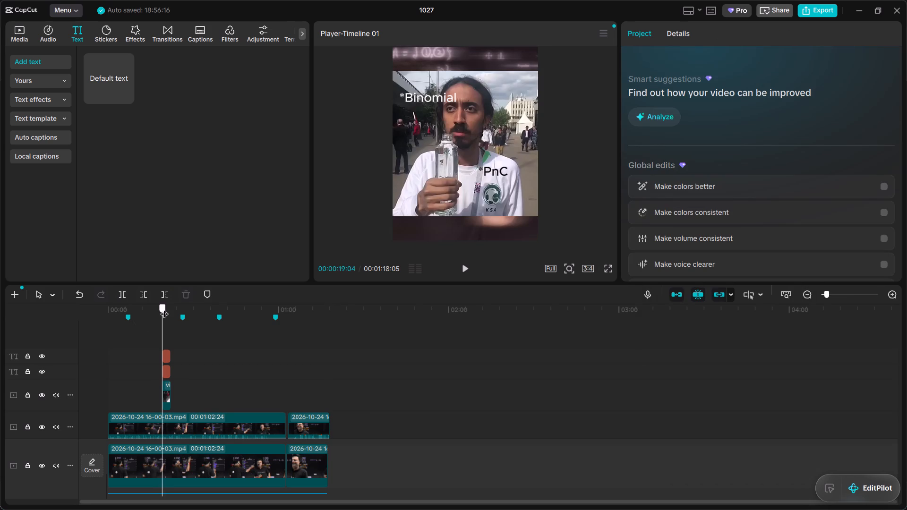
pyautogui.moveTo(164, 308); pyautogui.dragTo(125, 314)
pyautogui.press('space')
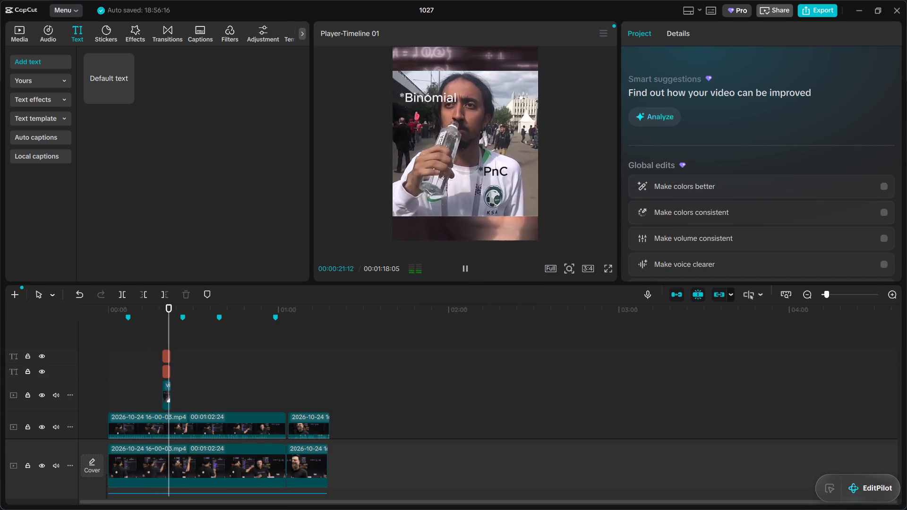
pyautogui.press('space')
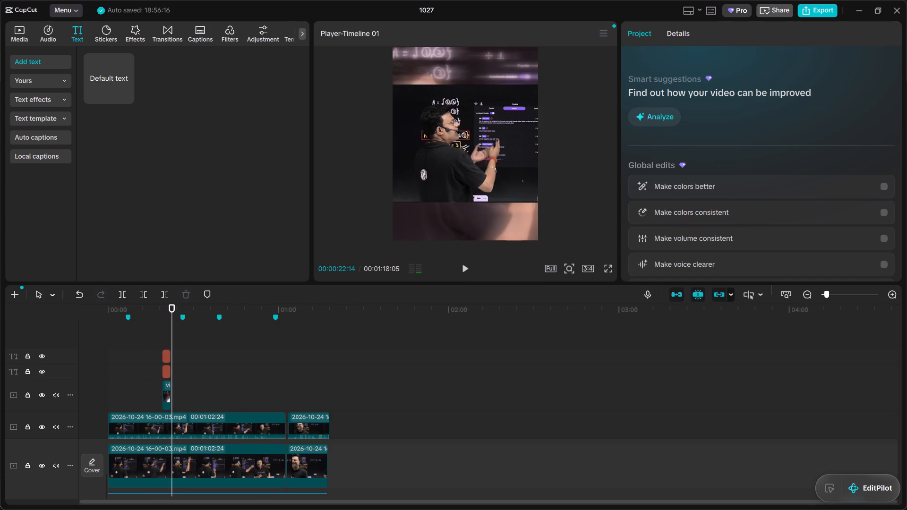
pyautogui.press('space')
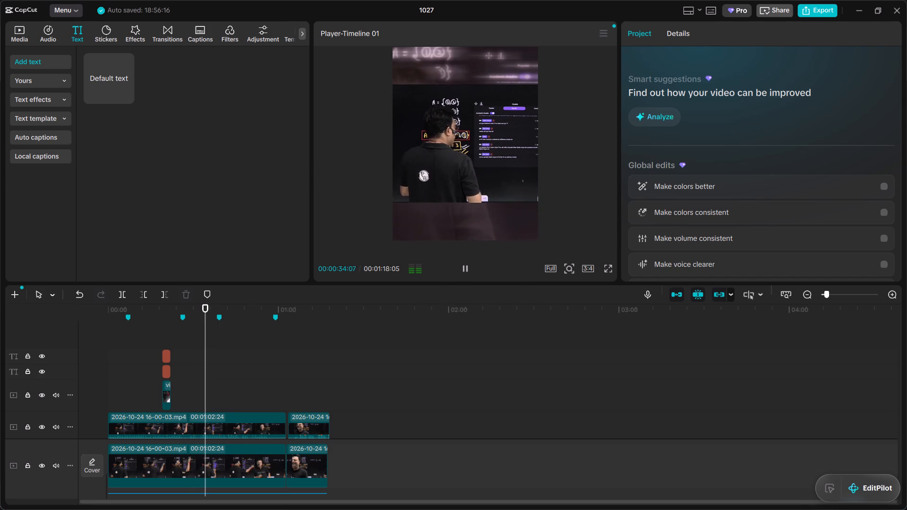
# Replay the footage after the meme insert and split both video tracks, Motion Blur, Blur and the music at 0:26:29.
pyautogui.click(184, 307)
pyautogui.press('space')
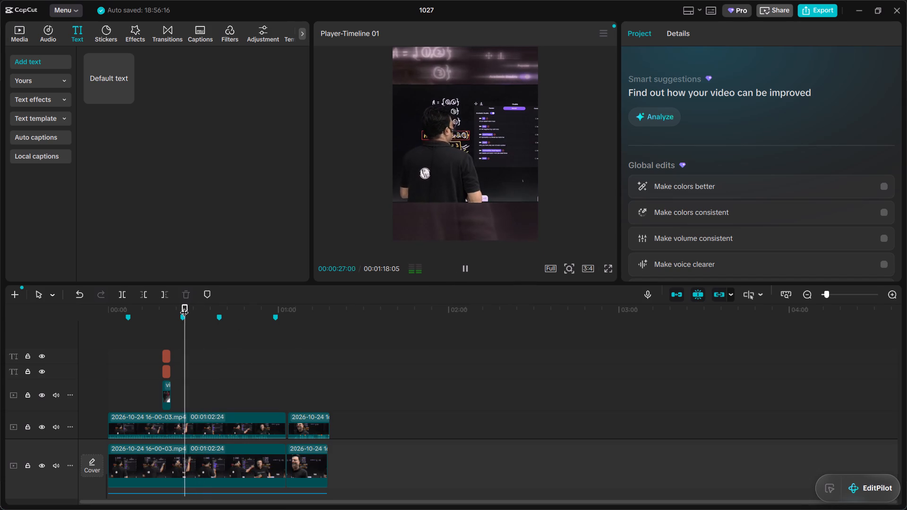
pyautogui.click(180, 303)
pyautogui.click(173, 311)
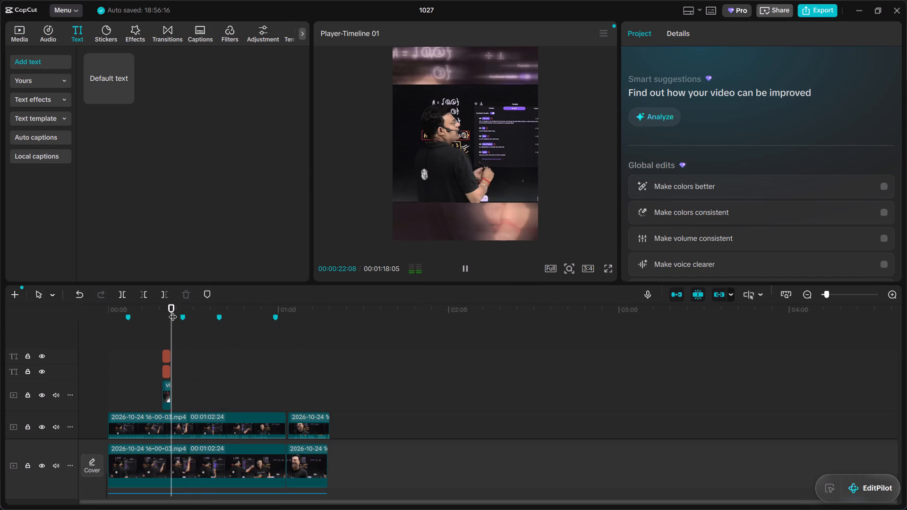
pyautogui.press('space')
pyautogui.press('space')
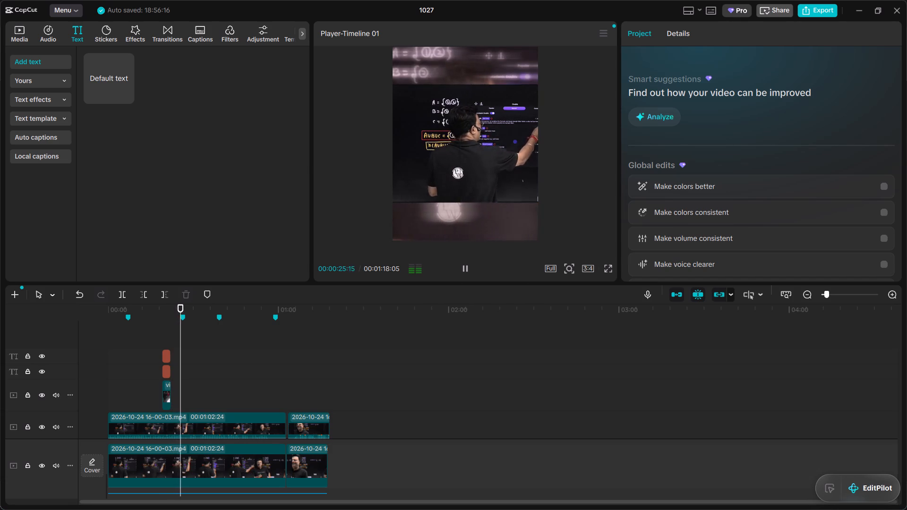
pyautogui.press('space')
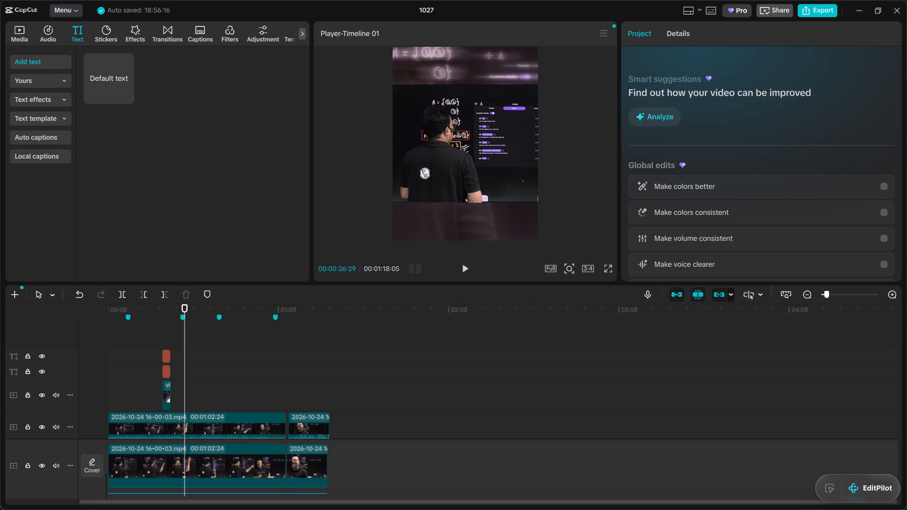
pyautogui.scroll(-6, 205, 359)
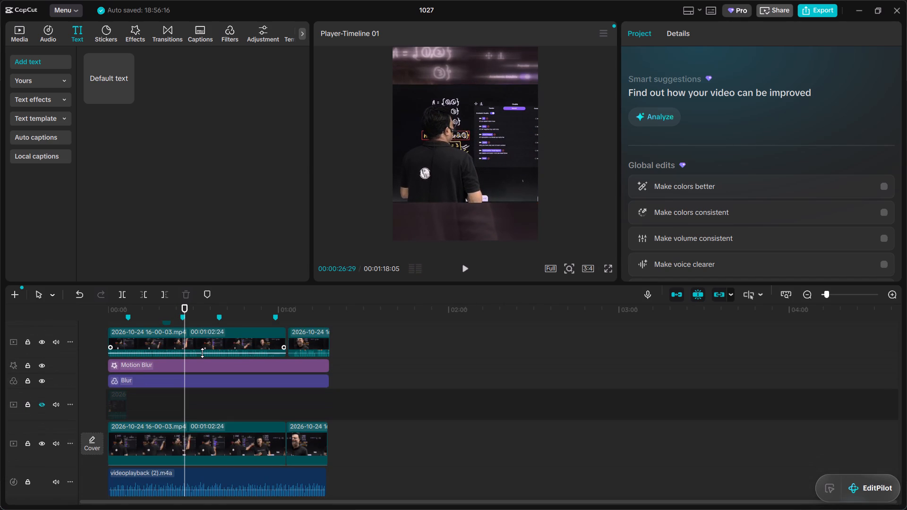
pyautogui.press('b')
pyautogui.click(186, 349)
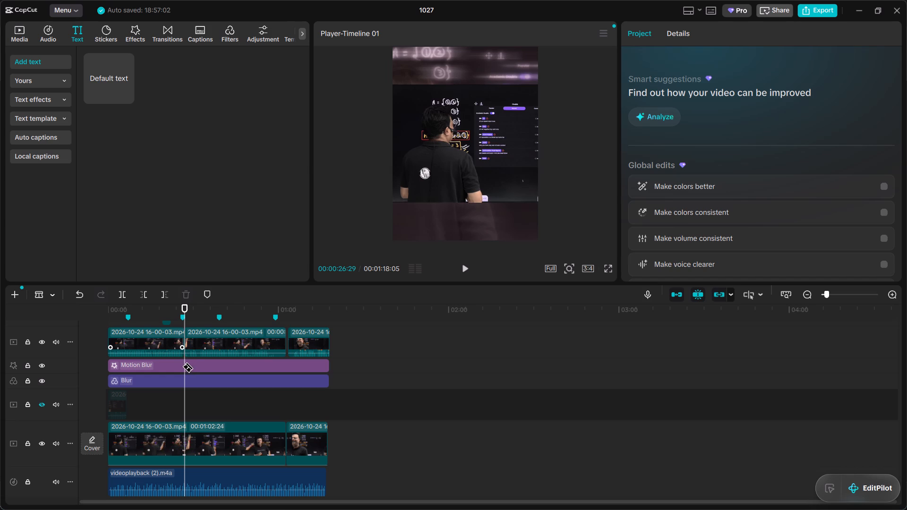
pyautogui.click(188, 363)
pyautogui.click(186, 378)
pyautogui.click(186, 439)
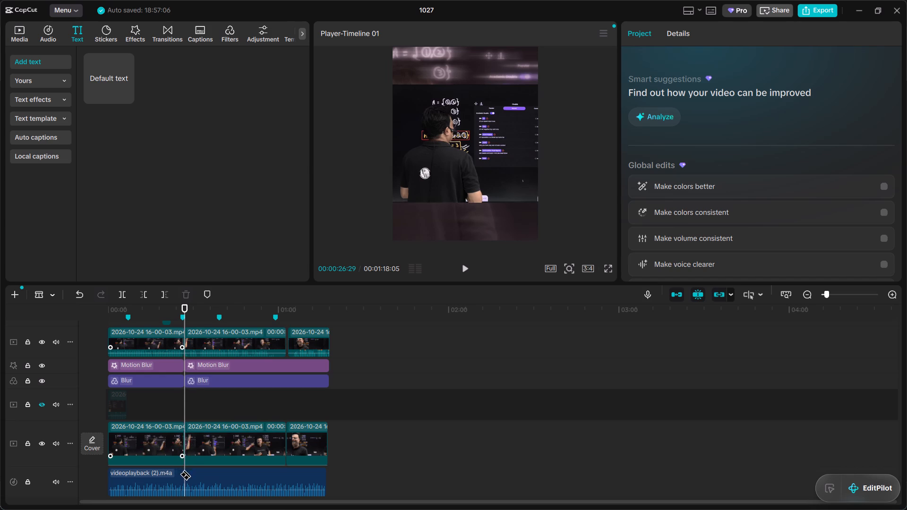
pyautogui.click(186, 479)
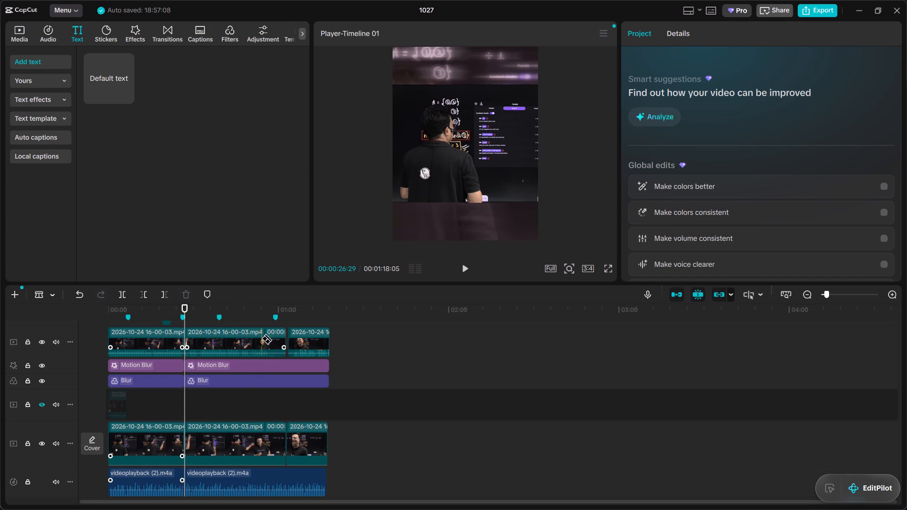
# Play on to 0:32:00 and split both video tracks, Motion Blur, Blur and the music there.
pyautogui.press('space')
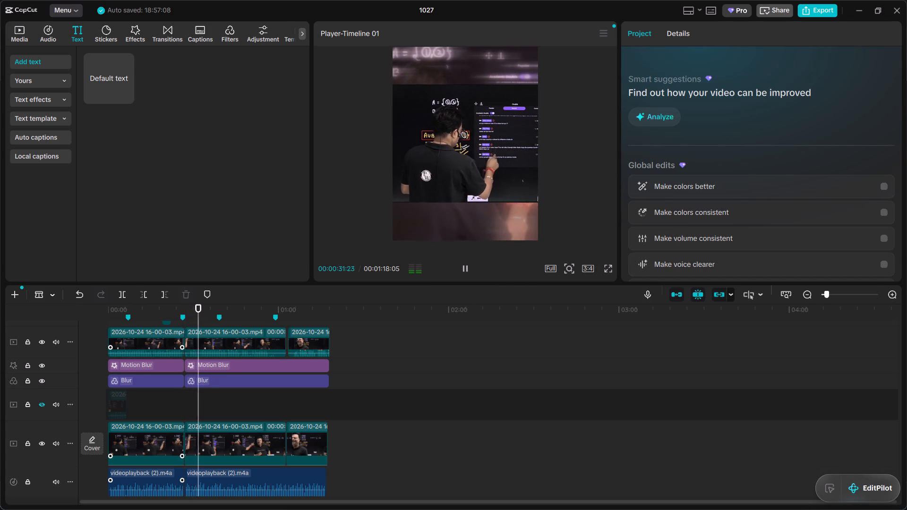
pyautogui.press('space')
pyautogui.click(202, 341)
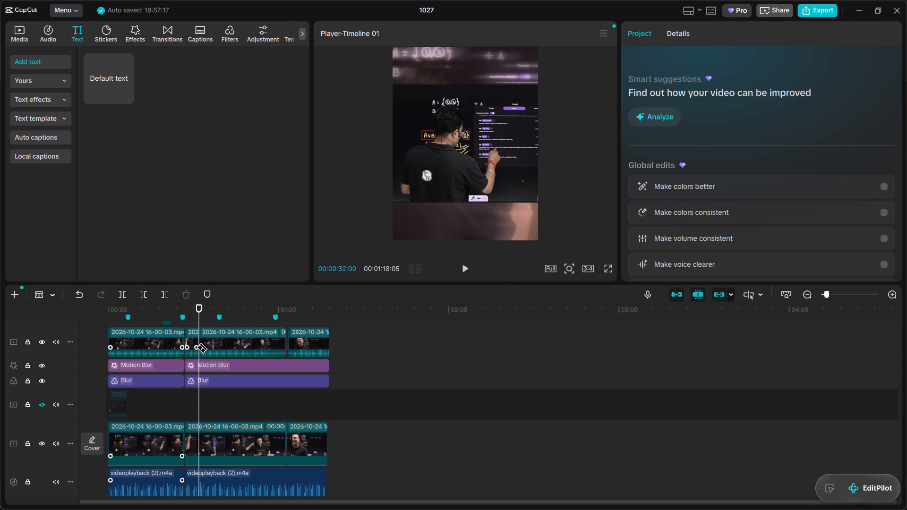
pyautogui.click(201, 361)
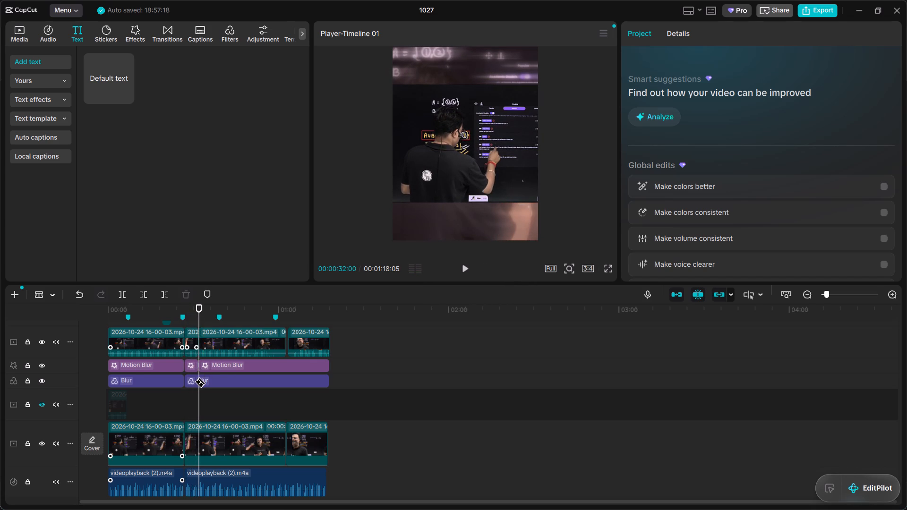
pyautogui.click(200, 377)
pyautogui.click(201, 432)
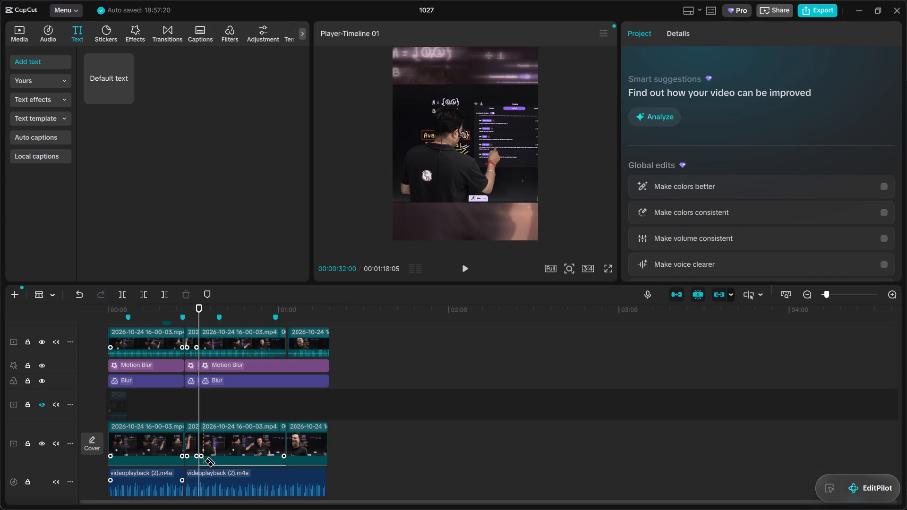
pyautogui.click(202, 476)
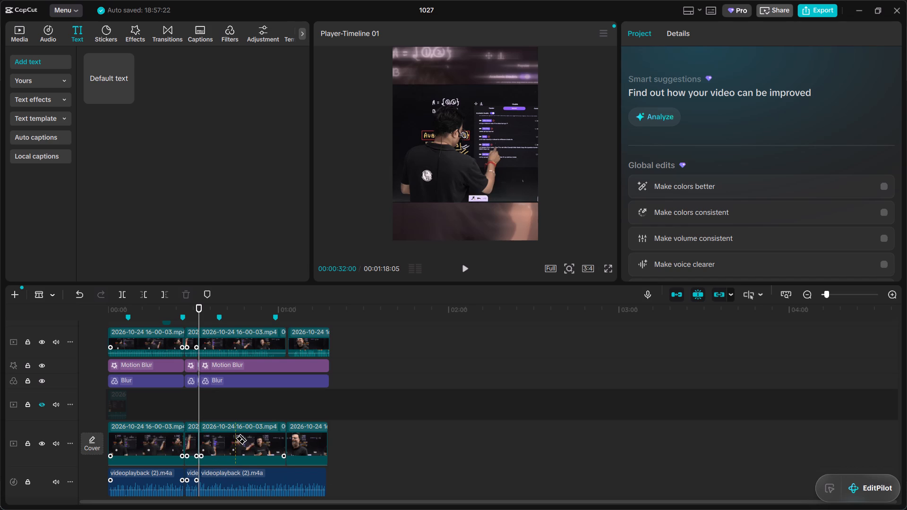
# Delete the section between 0:26:29 and 0:32:00 from both video tracks, Motion Blur, Blur and the music.
pyautogui.press('a')
pyautogui.moveTo(191, 340); pyautogui.dragTo(190, 350)
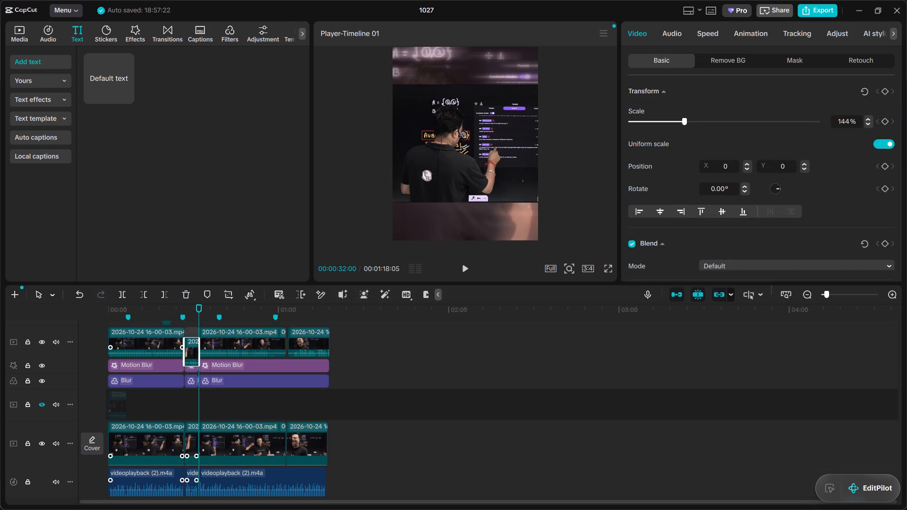
pyautogui.moveTo(190, 350); pyautogui.dragTo(189, 344)
pyautogui.moveTo(192, 319); pyautogui.dragTo(193, 329)
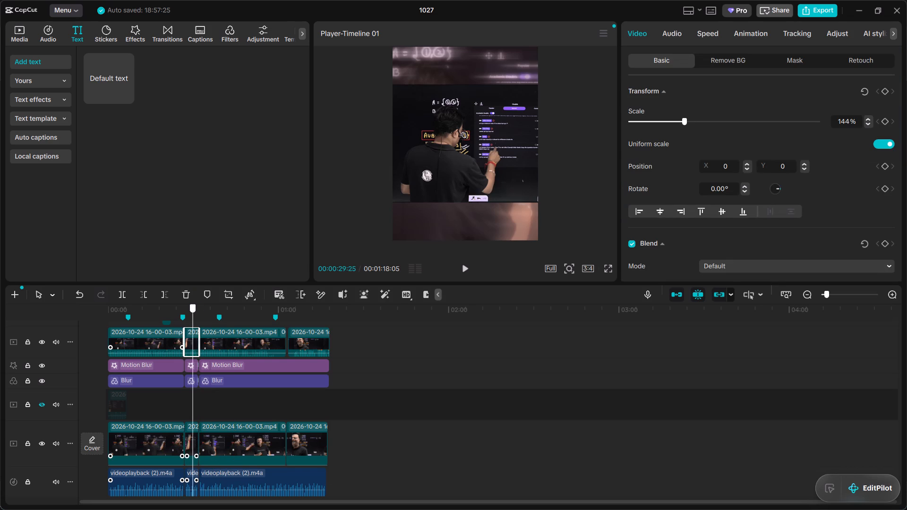
pyautogui.moveTo(193, 329); pyautogui.dragTo(196, 332)
pyautogui.keyDown('ctrl'); pyautogui.click(191, 366); pyautogui.keyUp('ctrl')
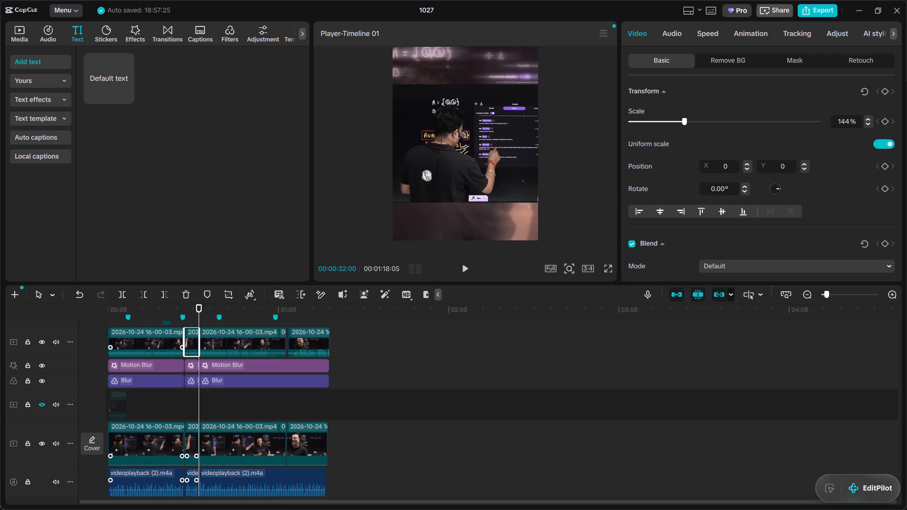
pyautogui.keyDown('ctrl'); pyautogui.click(192, 377); pyautogui.keyUp('ctrl')
pyautogui.keyDown('ctrl'); pyautogui.click(191, 438); pyautogui.keyUp('ctrl')
pyautogui.keyDown('ctrl'); pyautogui.click(189, 482); pyautogui.keyUp('ctrl')
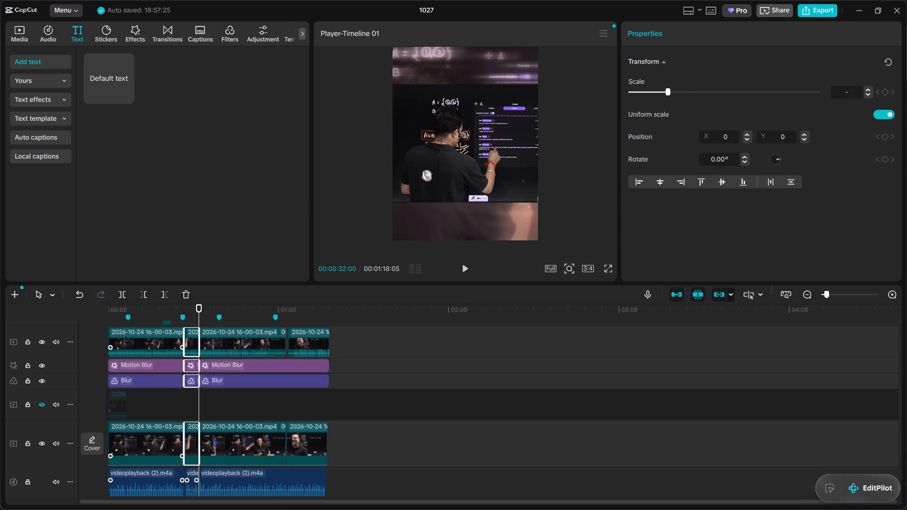
pyautogui.press('BackSpace')
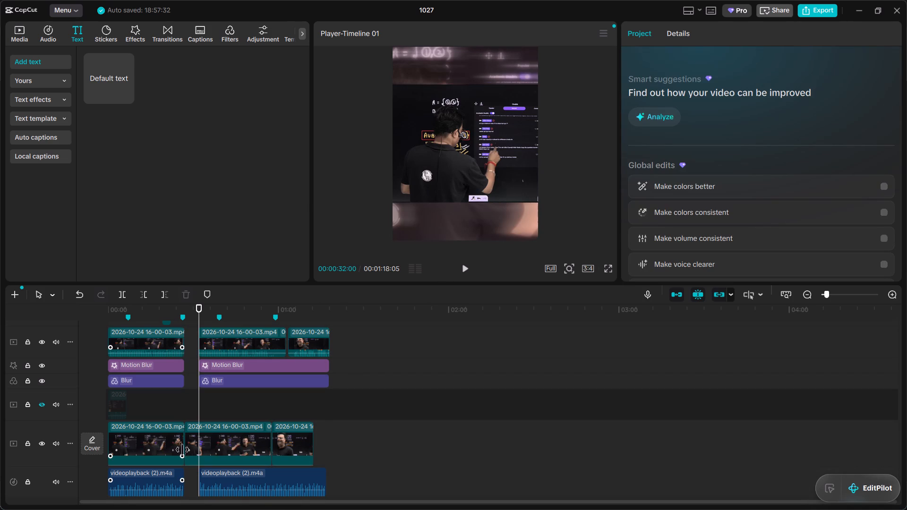
# Move the second videoplayback (2).m4a music clip earlier to close the gap after the first music clip.
pyautogui.scroll(-2, 402, 424)
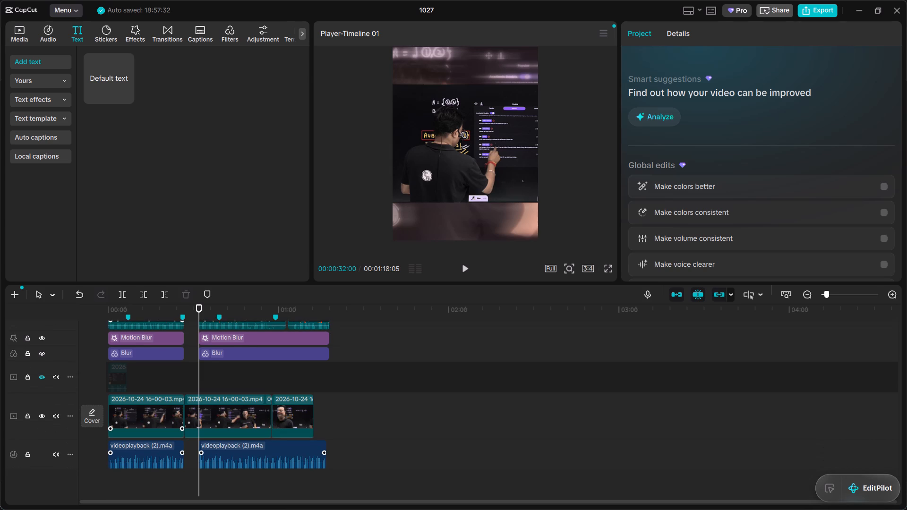
pyautogui.moveTo(281, 452); pyautogui.dragTo(268, 453)
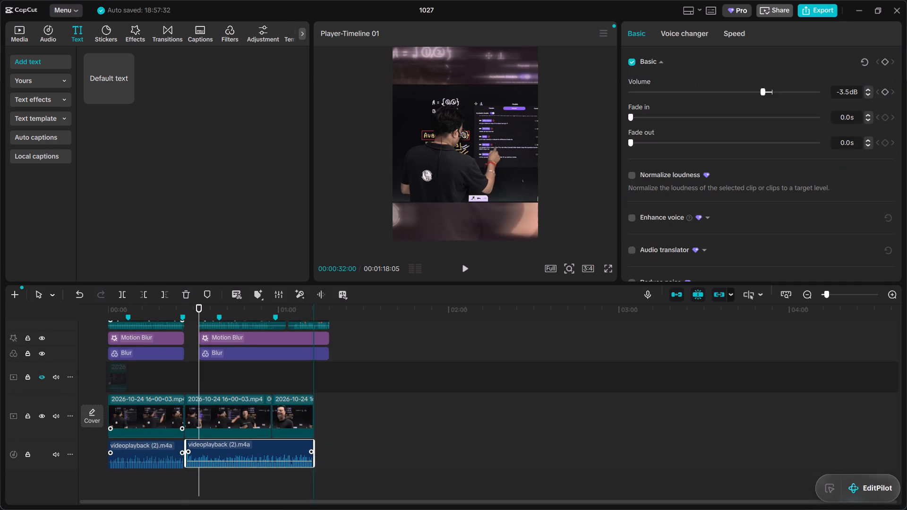
pyautogui.moveTo(268, 453); pyautogui.dragTo(271, 454)
pyautogui.click(330, 445)
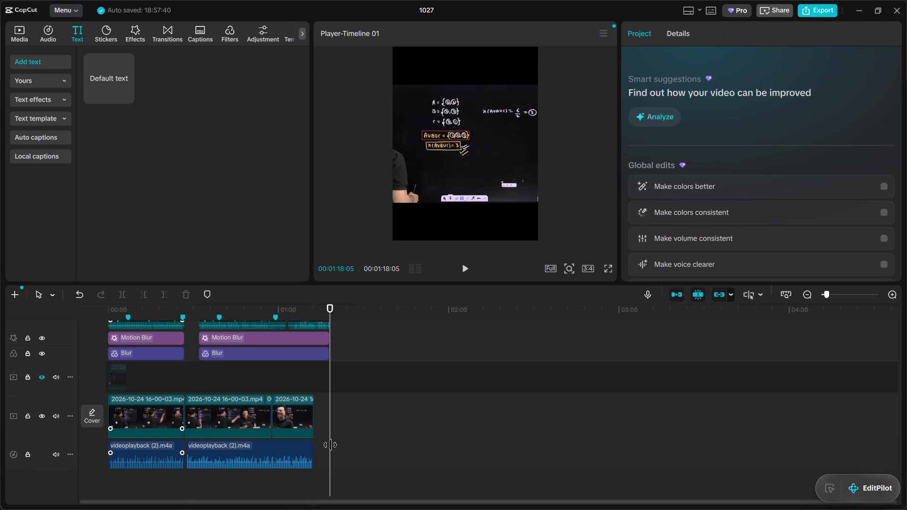
# Move the second Blur and Motion Blur segments earlier so they follow directly after the first ones.
pyautogui.scroll(2, 275, 391)
pyautogui.moveTo(258, 382); pyautogui.dragTo(250, 382)
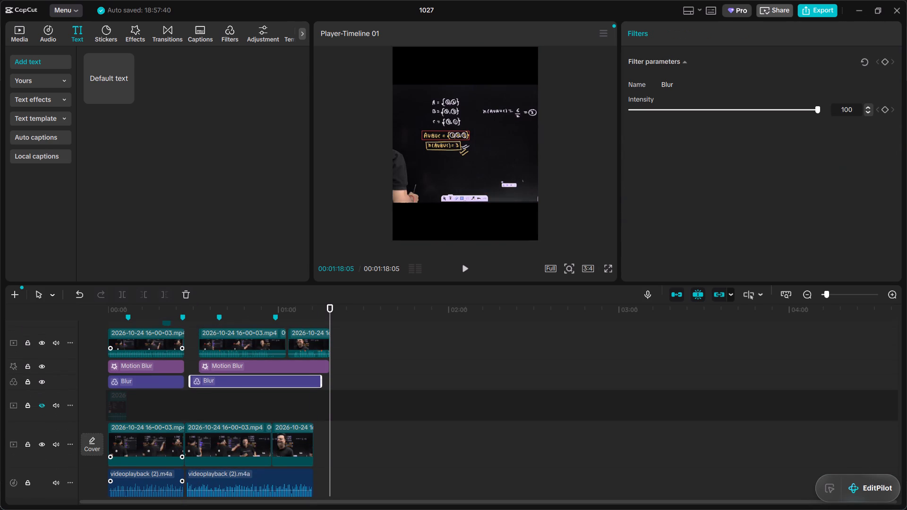
pyautogui.moveTo(250, 382); pyautogui.dragTo(248, 382)
pyautogui.click(250, 381)
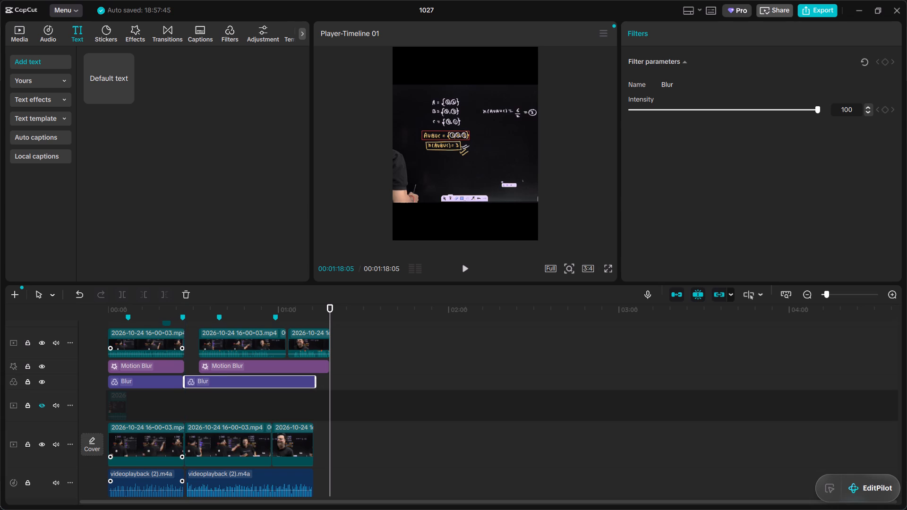
pyautogui.moveTo(270, 365); pyautogui.dragTo(258, 366)
pyautogui.moveTo(265, 345); pyautogui.dragTo(257, 345)
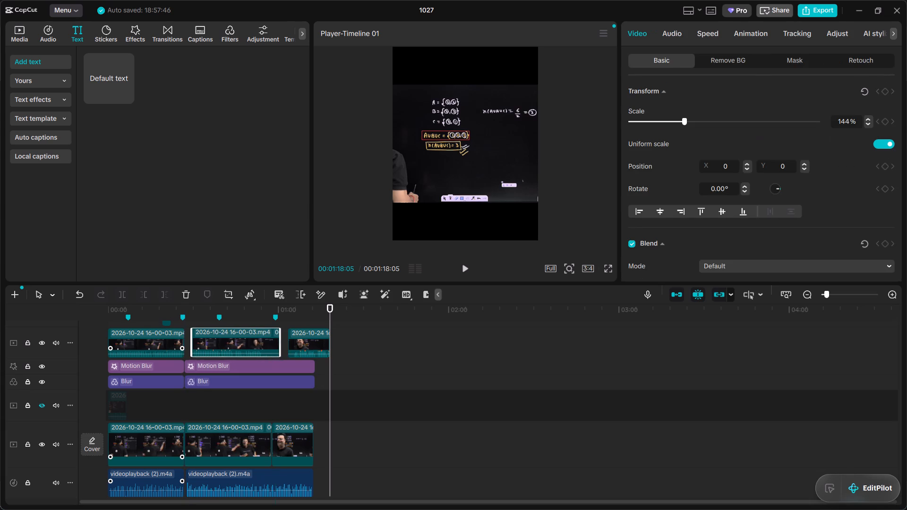
pyautogui.moveTo(257, 345); pyautogui.dragTo(255, 345)
pyautogui.moveTo(303, 344); pyautogui.dragTo(294, 344)
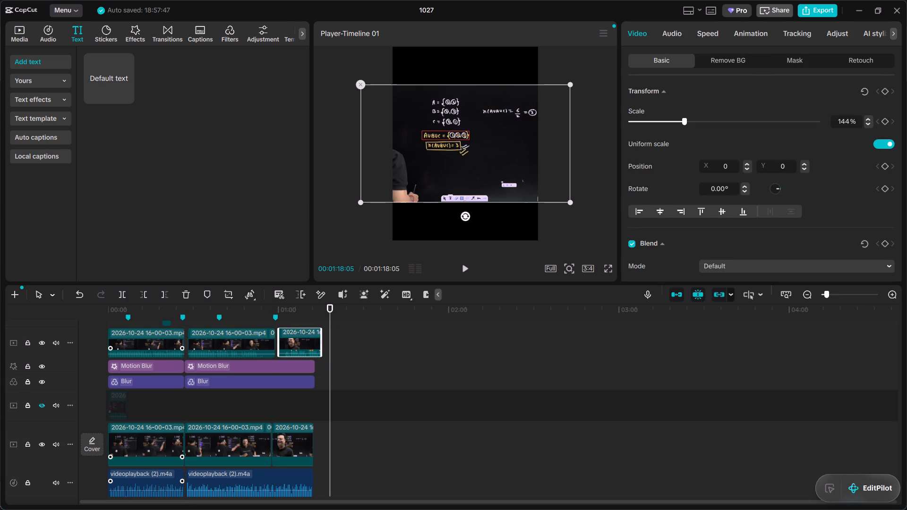
pyautogui.moveTo(294, 344); pyautogui.dragTo(293, 344)
pyautogui.click(343, 348)
# Play the edit from the start to about 0:15 and recheck the moment around 0:13.
pyautogui.moveTo(313, 308); pyautogui.dragTo(279, 313)
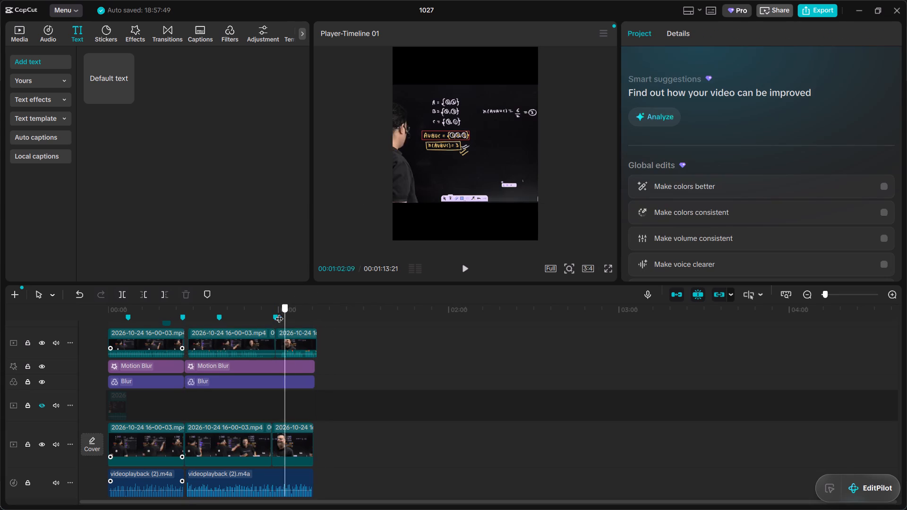
pyautogui.moveTo(279, 313); pyautogui.dragTo(102, 329)
pyautogui.press('space')
pyautogui.scroll(6, 374, 410)
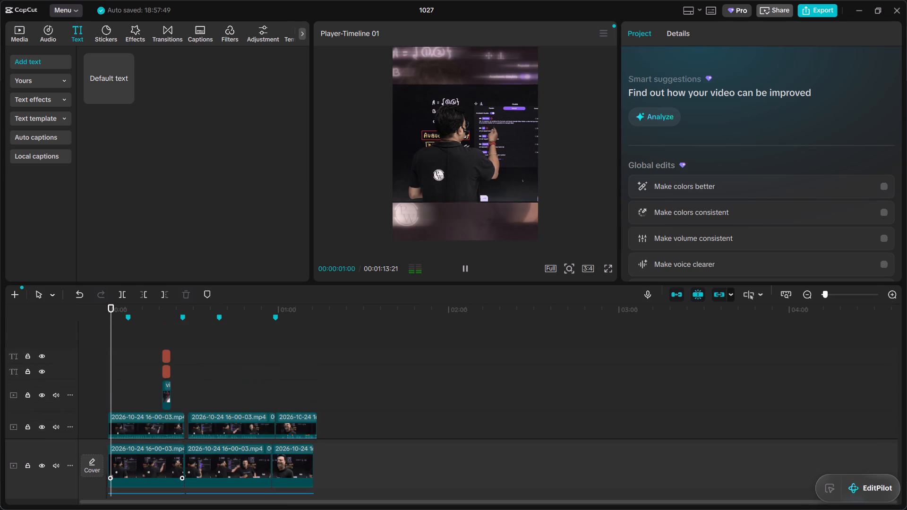
pyautogui.scroll(-7, 374, 395)
pyautogui.scroll(3, 347, 383)
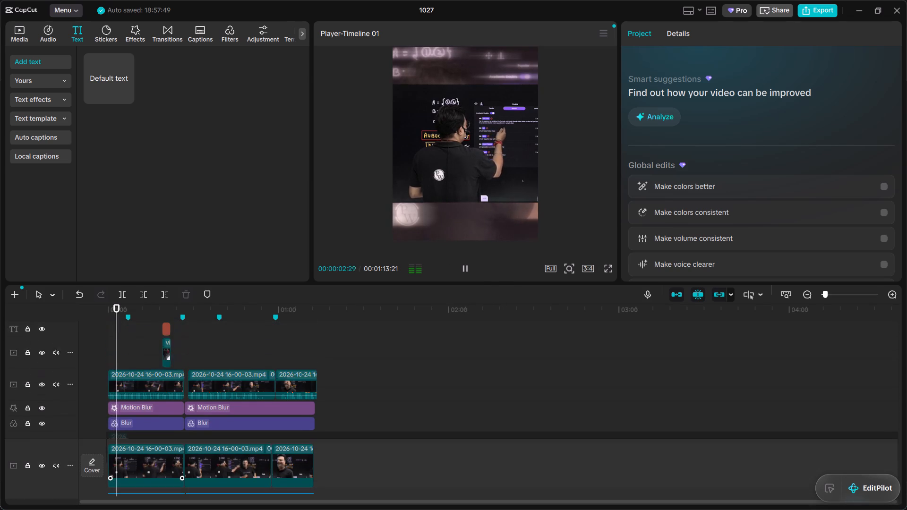
pyautogui.scroll(4, 347, 383)
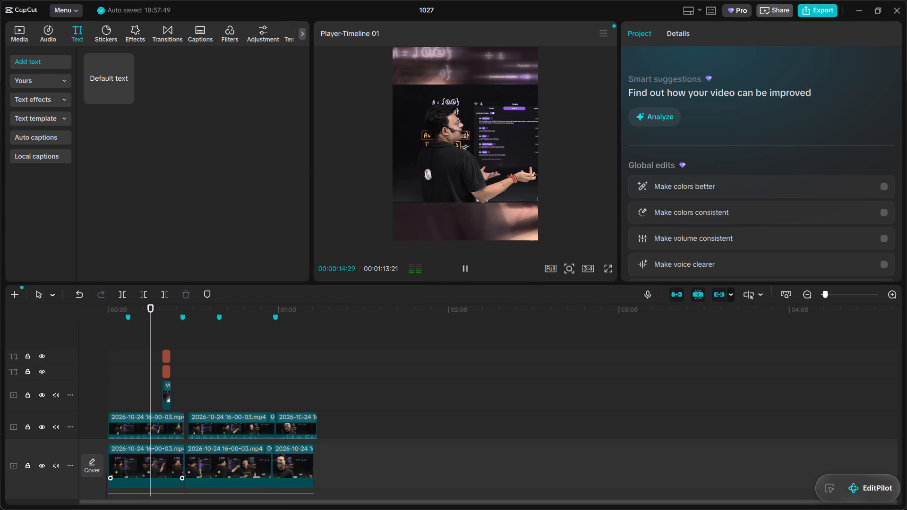
pyautogui.press('space')
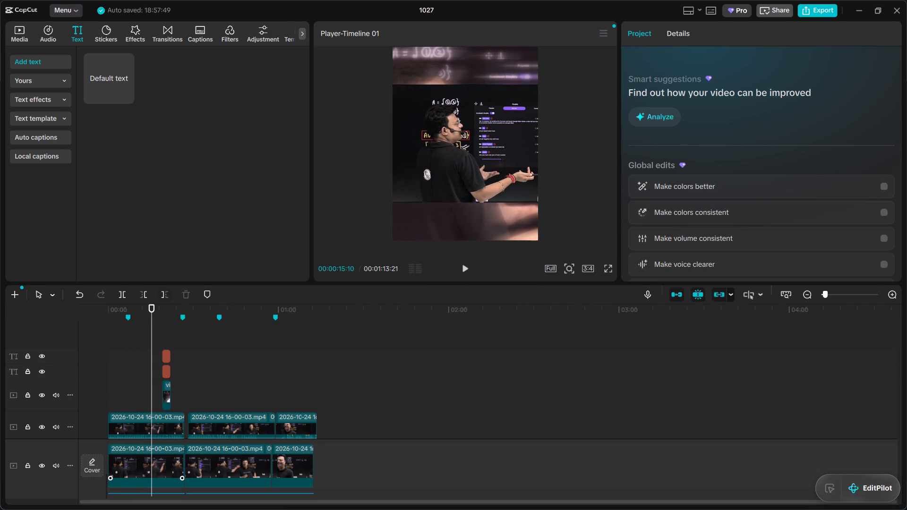
pyautogui.click(143, 309)
pyautogui.press('space')
pyautogui.press('space')
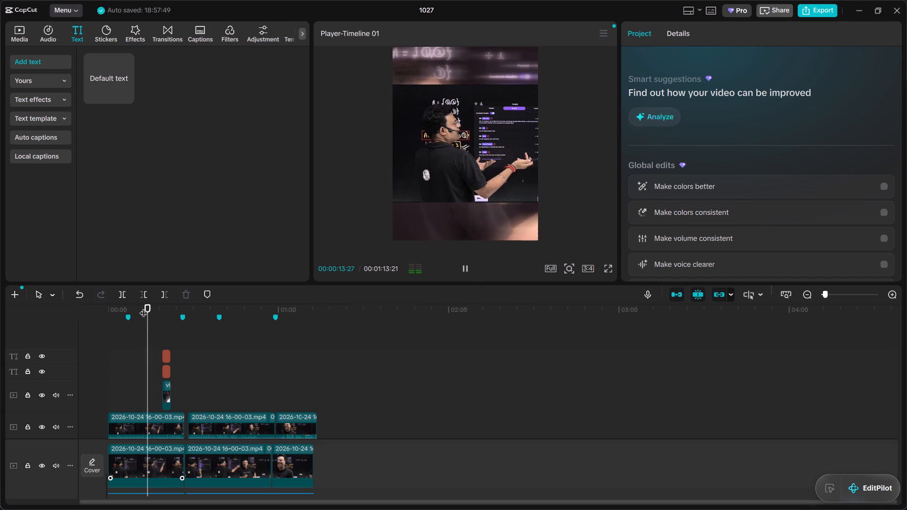
pyautogui.scroll(-12, 194, 344)
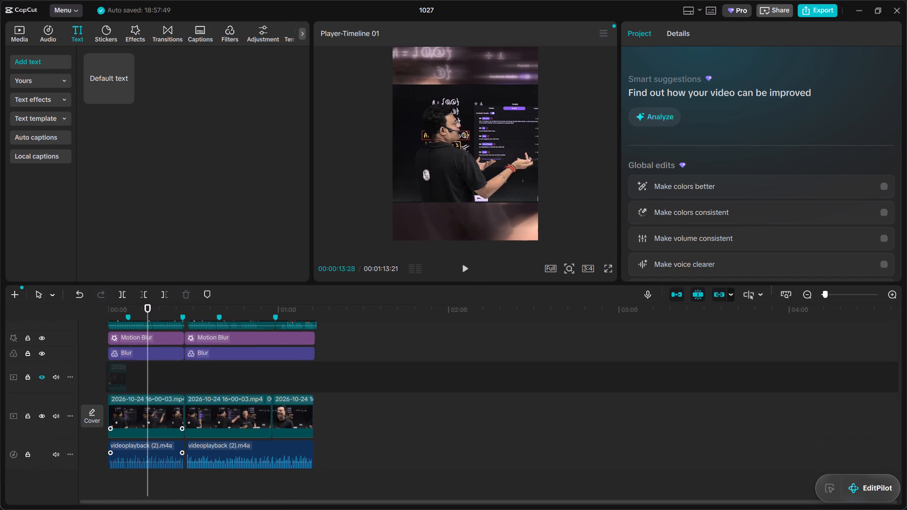
# Import ayein.mp3 from the sound effects folder inside MRK SIR.
pyautogui.click(16, 32)
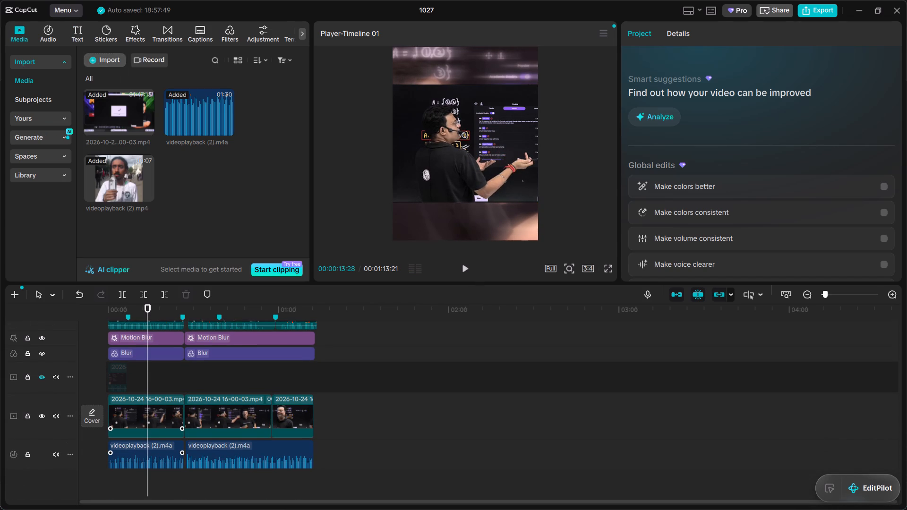
pyautogui.click(107, 62)
pyautogui.click(111, 80)
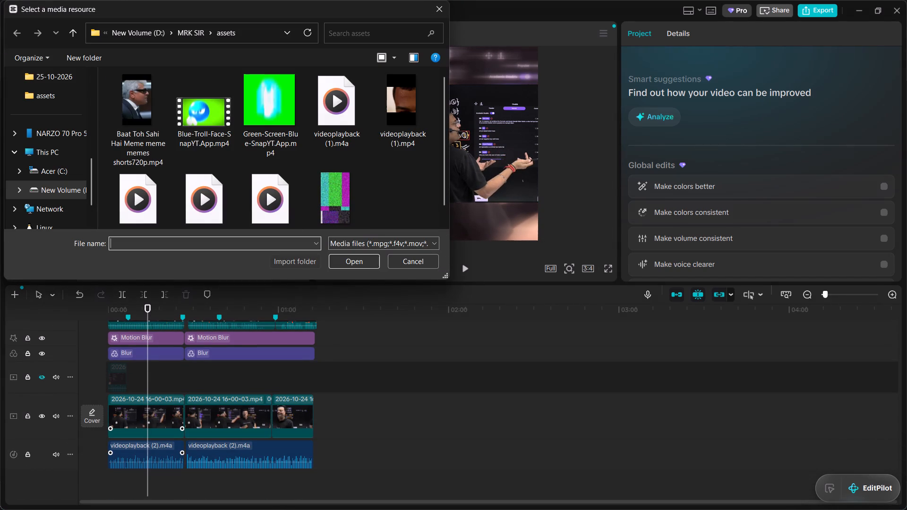
pyautogui.click(187, 36)
pyautogui.scroll(-3, 291, 137)
pyautogui.doubleClick(333, 110)
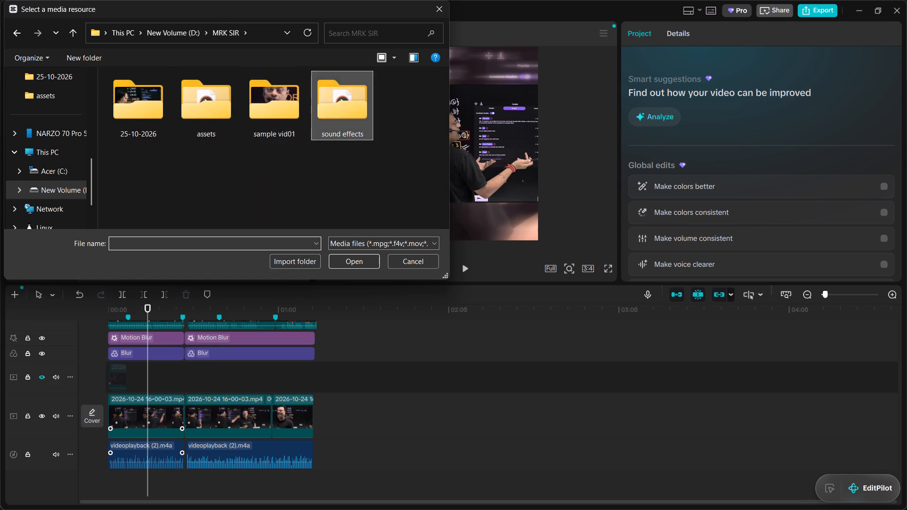
pyautogui.doubleClick(151, 97)
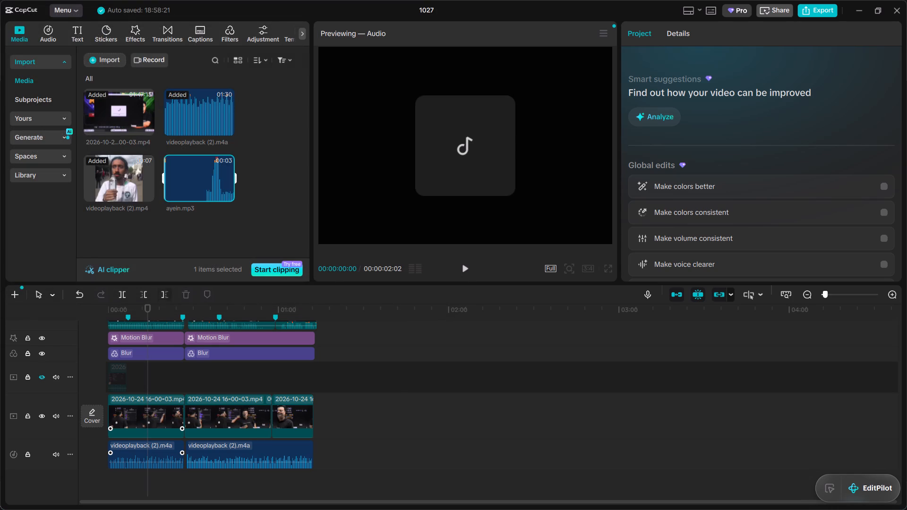
# Find the cue in the lecture footage and place ayein.mp3 at about 0:12 on a new audio track below the music.
pyautogui.click(146, 310)
pyautogui.click(195, 240)
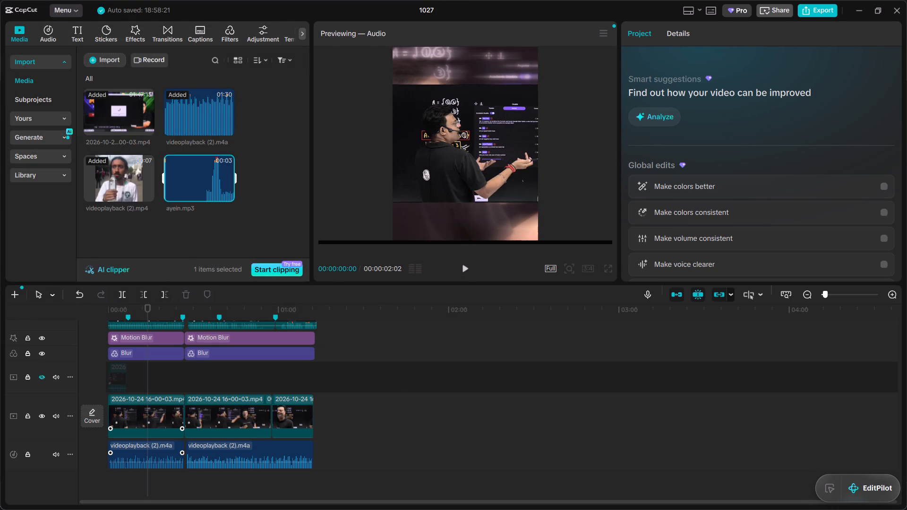
pyautogui.click(147, 306)
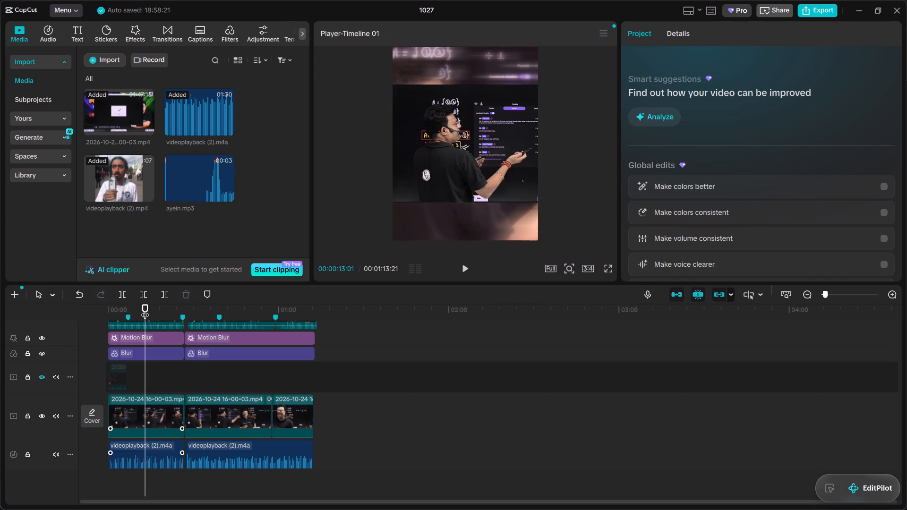
pyautogui.press('space')
pyautogui.click(145, 306)
pyautogui.click(139, 305)
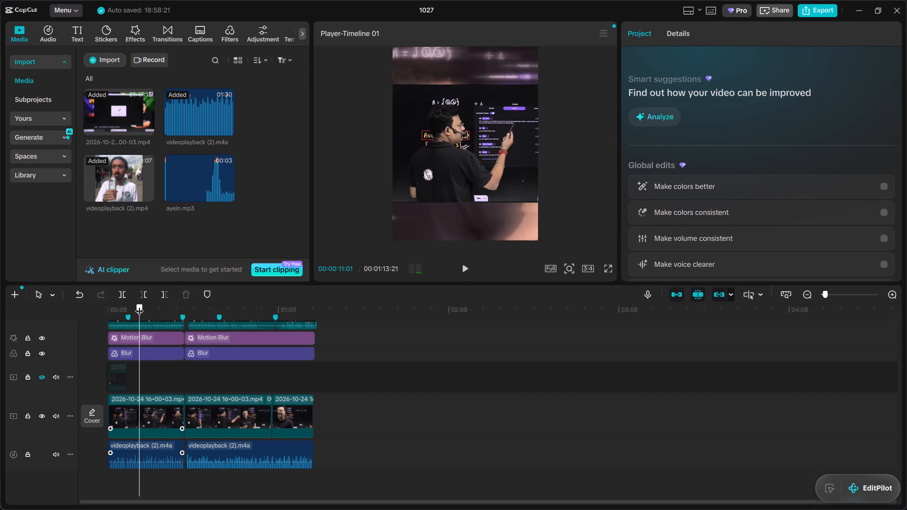
pyautogui.press('space')
pyautogui.press('space')
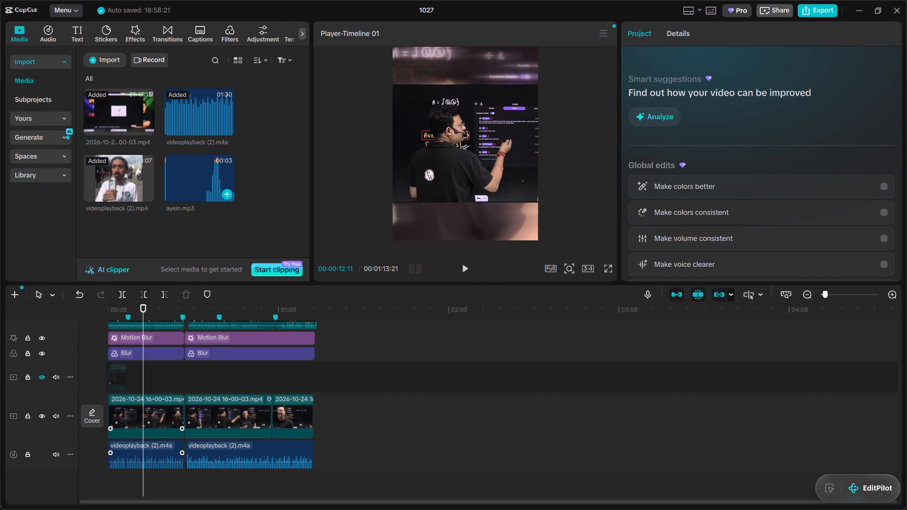
pyautogui.scroll(-3, 185, 191)
pyautogui.moveTo(185, 187); pyautogui.dragTo(150, 487)
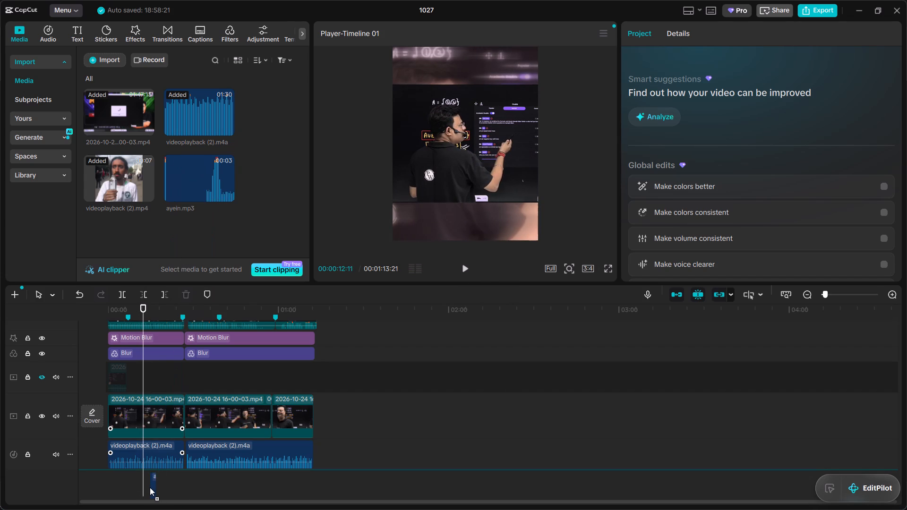
pyautogui.moveTo(150, 487); pyautogui.dragTo(143, 484)
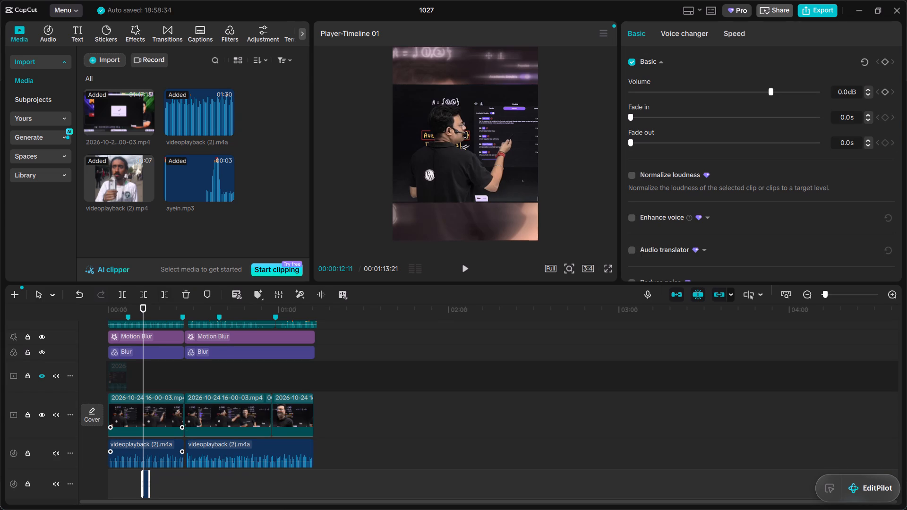
# Play back the ayein.mp3 sound effect and continue through the meme insert to the cut near 0:27.
pyautogui.press('space')
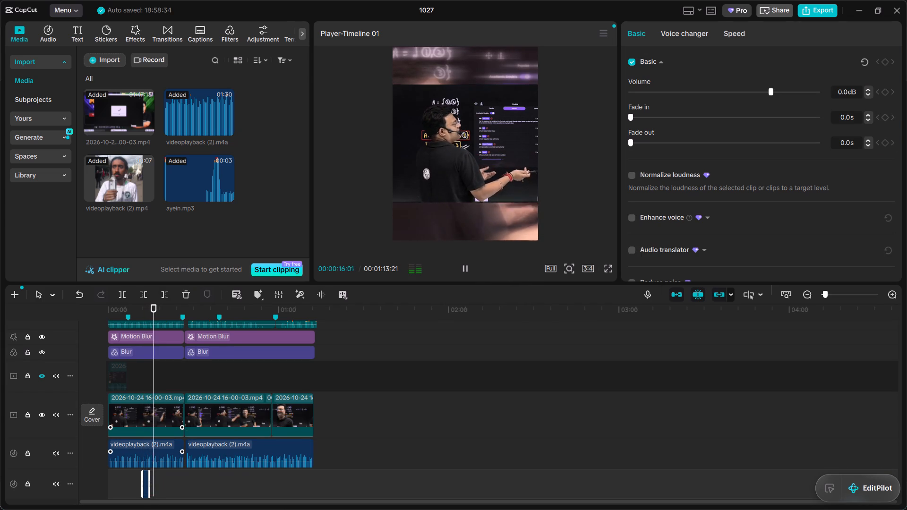
pyautogui.press('space')
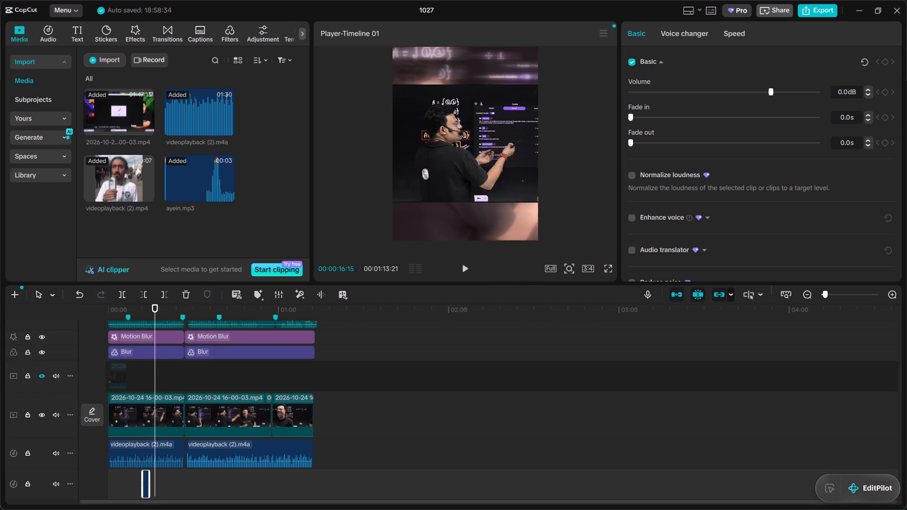
pyautogui.click(130, 312)
pyautogui.press('space')
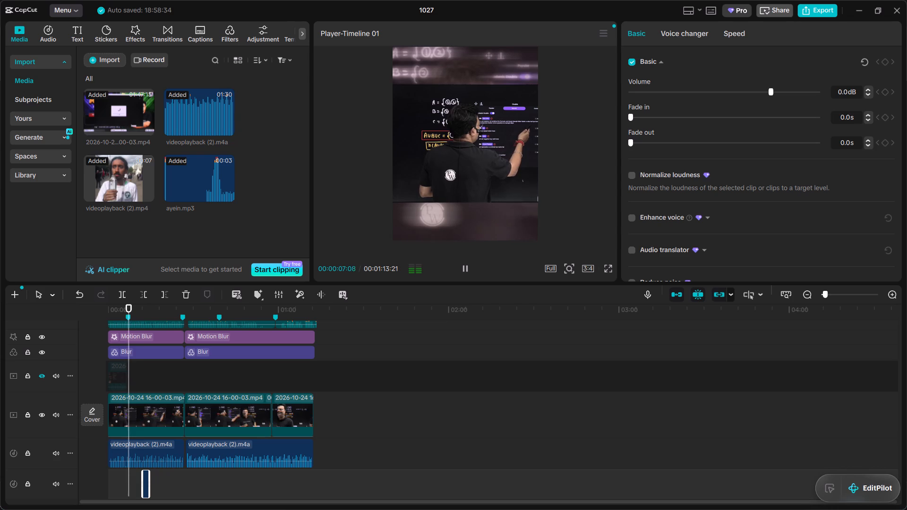
pyautogui.click(140, 307)
pyautogui.press('space')
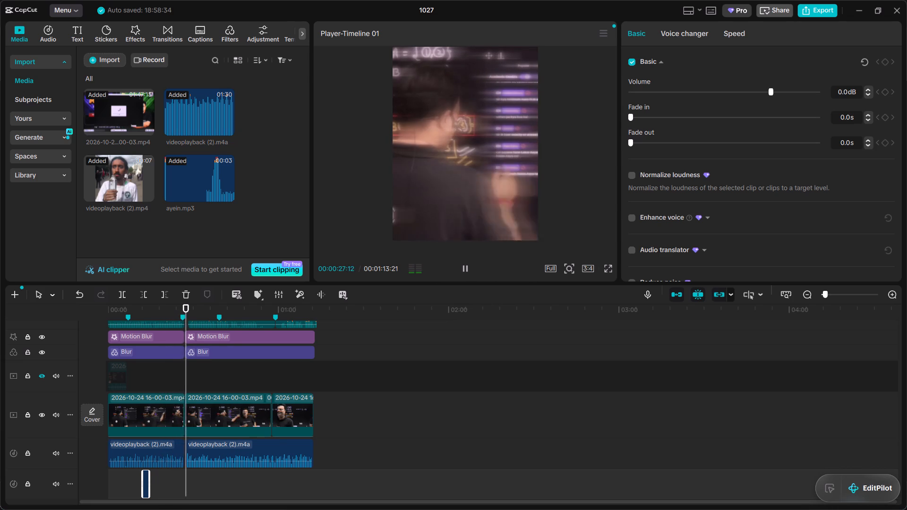
pyautogui.press('space')
# Move the upper-track lecture clips after the cut together so they start at 0:26:29, closing the gap.
pyautogui.scroll(5, 274, 441)
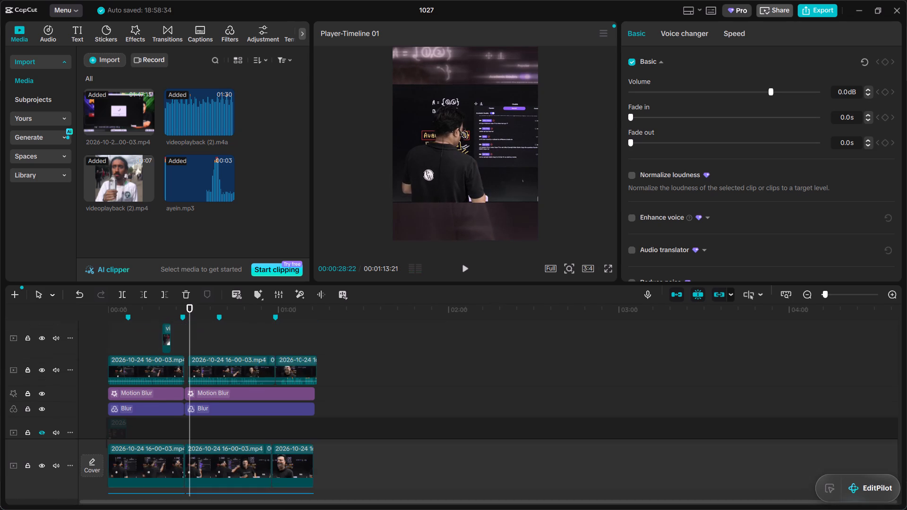
pyautogui.moveTo(342, 378); pyautogui.dragTo(201, 381)
pyautogui.moveTo(218, 381); pyautogui.dragTo(213, 382)
pyautogui.moveTo(228, 352); pyautogui.dragTo(234, 372)
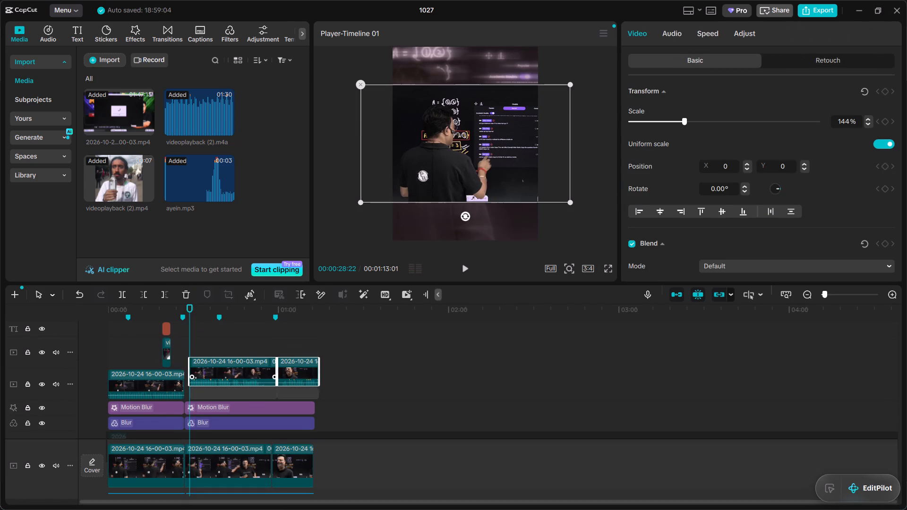
pyautogui.moveTo(234, 372); pyautogui.dragTo(233, 385)
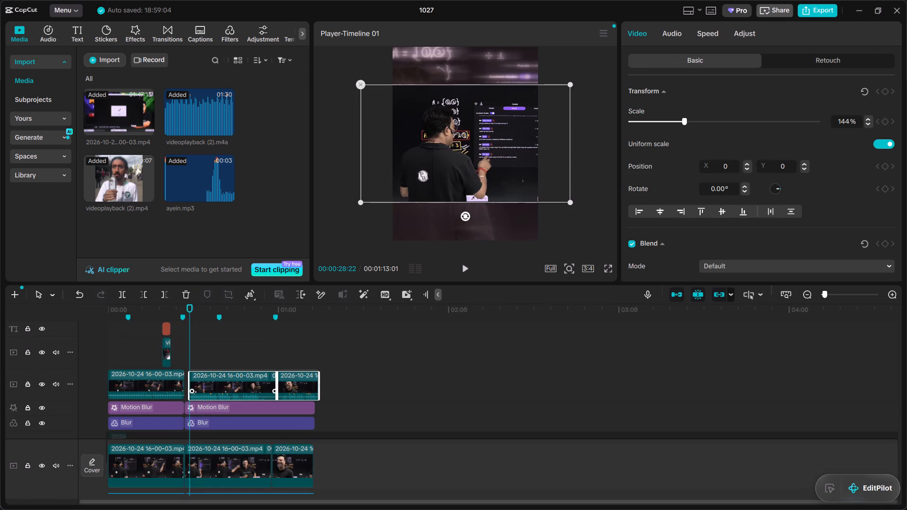
pyautogui.moveTo(233, 385); pyautogui.dragTo(232, 384)
pyautogui.moveTo(190, 303); pyautogui.dragTo(183, 305)
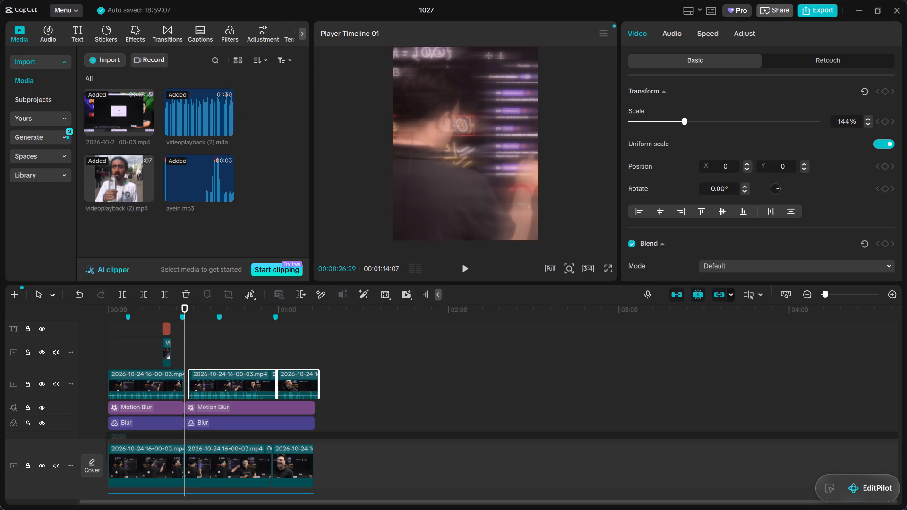
pyautogui.moveTo(221, 388); pyautogui.dragTo(215, 389)
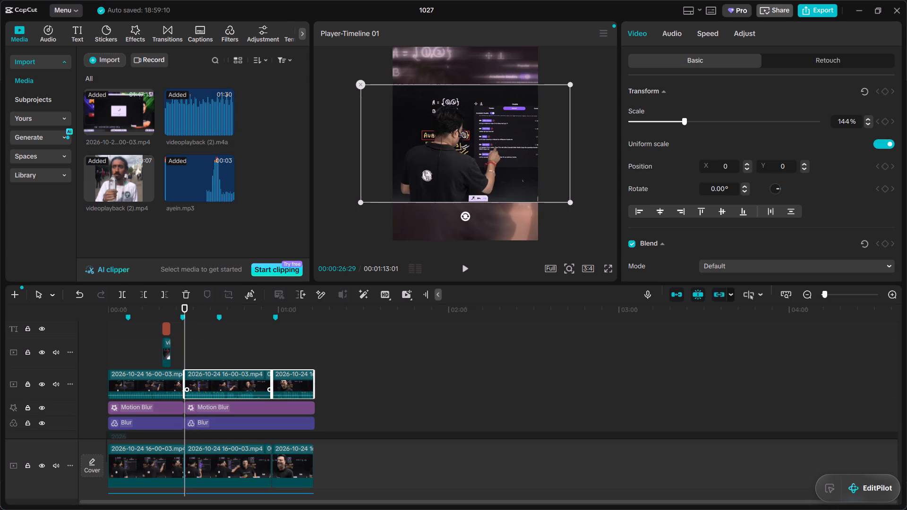
# Play from the join at 0:26:29 to about 0:31 to check the closed gap.
pyautogui.press('space')
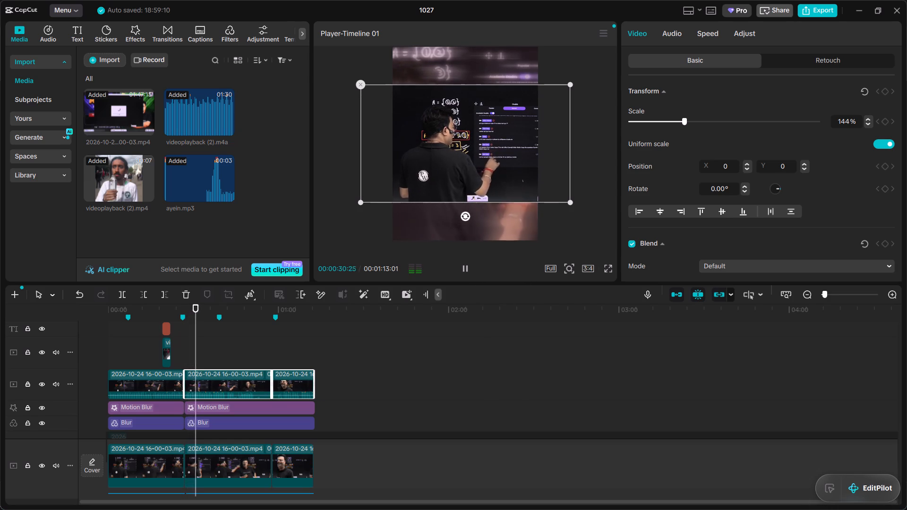
pyautogui.press('space')
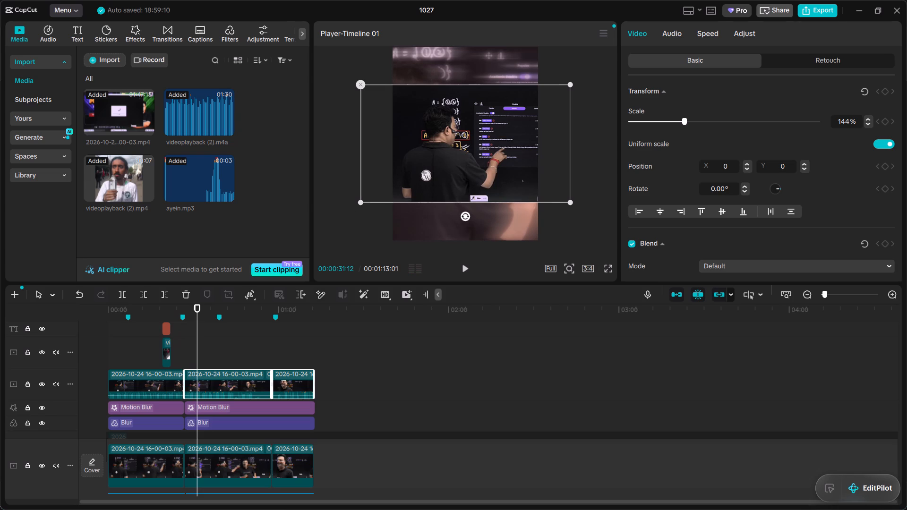
pyautogui.scroll(-2, 232, 341)
pyautogui.scroll(8, 161, 314)
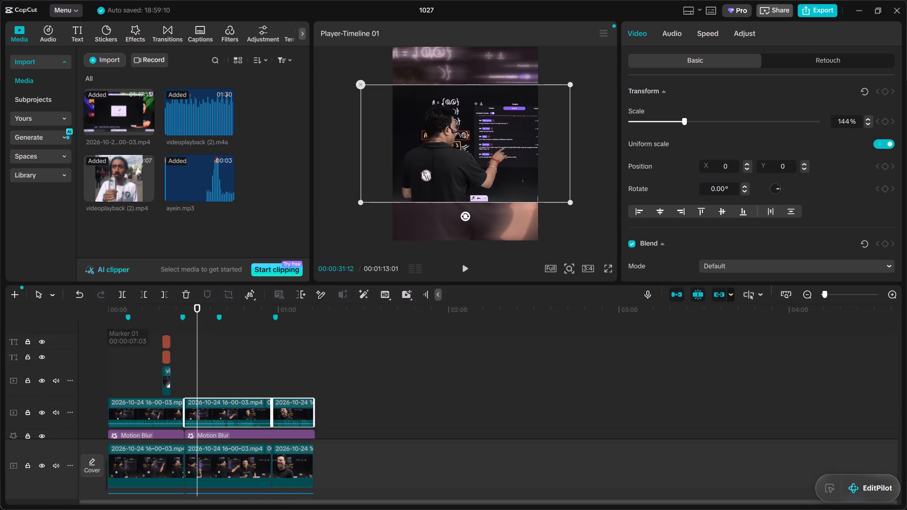
# Play the timeline from its start through to about 0:28, checking the edits made so far.
pyautogui.moveTo(122, 308); pyautogui.dragTo(106, 313)
pyautogui.press('space')
pyautogui.scroll(-3, 157, 327)
pyautogui.scroll(1, 192, 330)
pyautogui.scroll(-3, 304, 332)
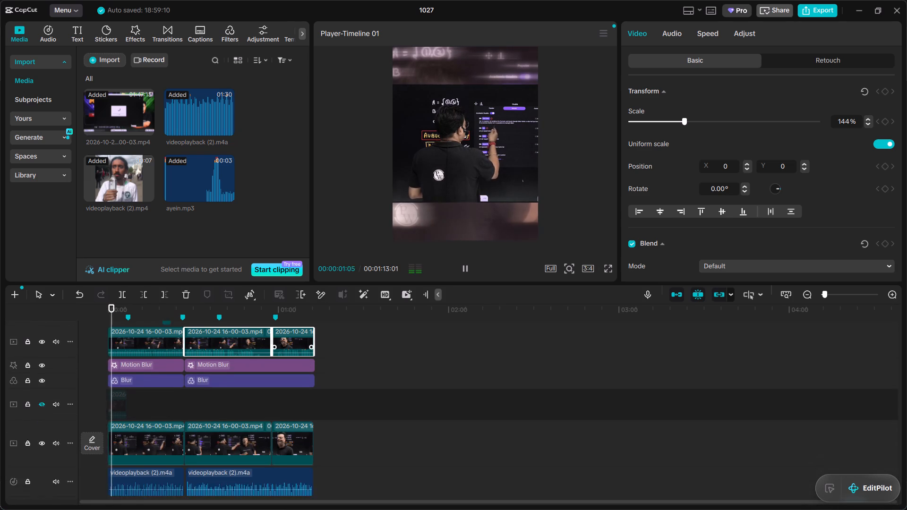
pyautogui.scroll(1, 301, 332)
pyautogui.scroll(-1, 299, 334)
pyautogui.scroll(1, 298, 335)
pyautogui.scroll(-3, 314, 349)
pyautogui.scroll(1, 357, 355)
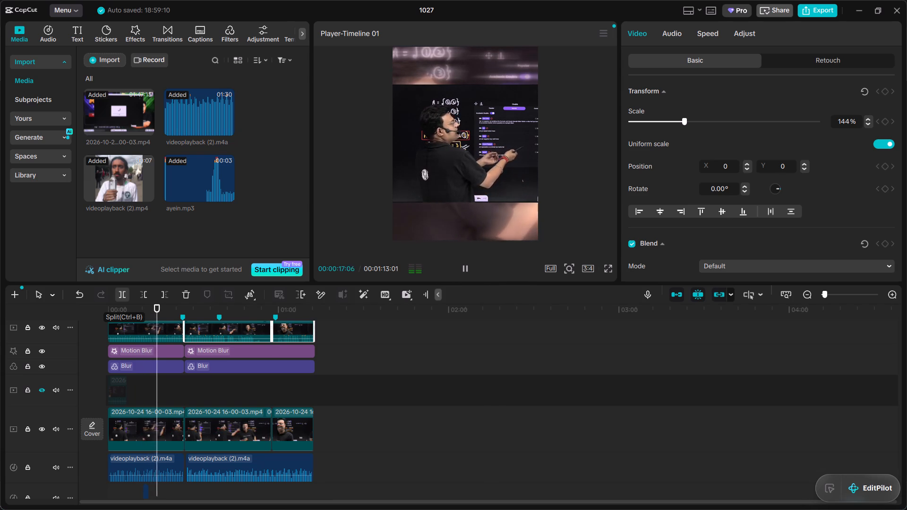
pyautogui.scroll(2, 269, 348)
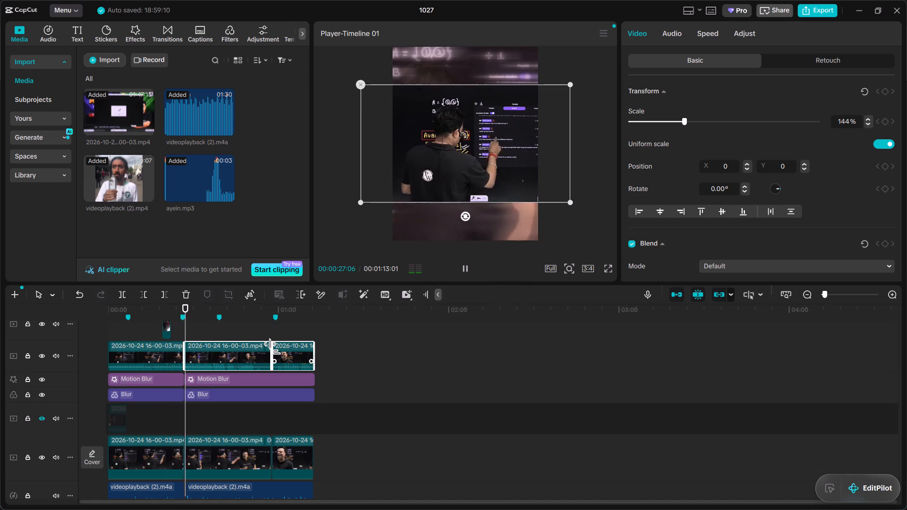
pyautogui.press('space')
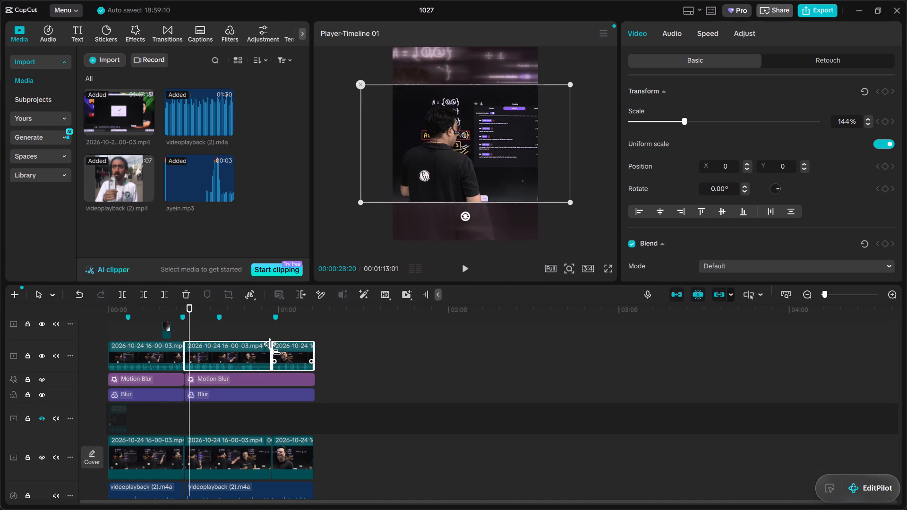
# Move the second background-music clip to start at 0:26:29 on the music track, directly after the first music clip.
pyautogui.scroll(-3, 277, 349)
pyautogui.click(276, 445)
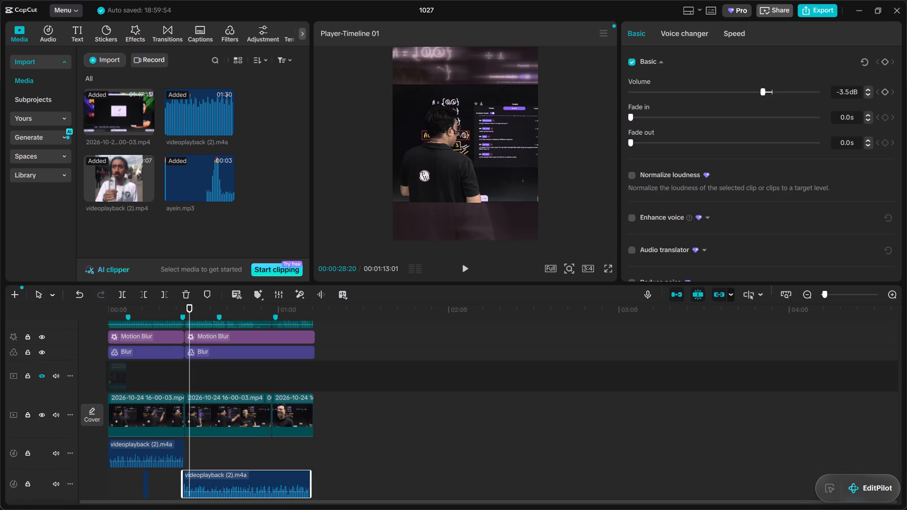
pyautogui.moveTo(189, 306); pyautogui.dragTo(183, 307)
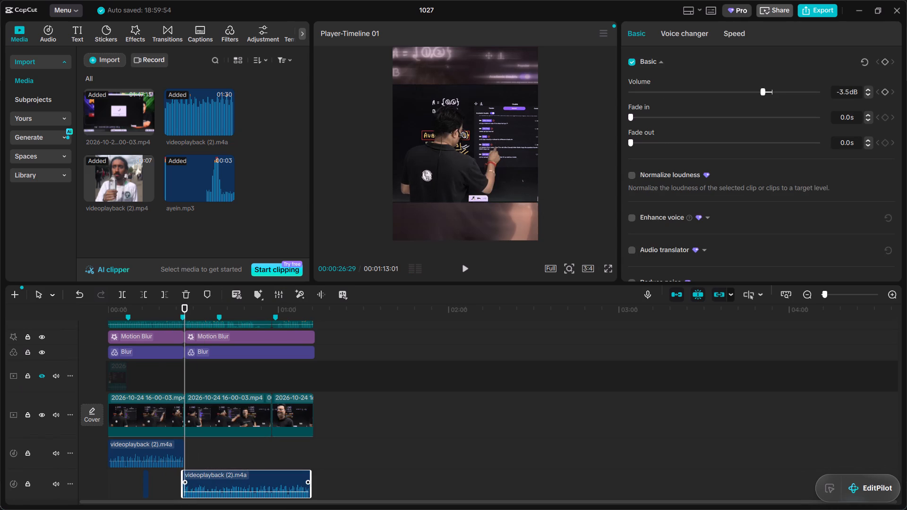
pyautogui.moveTo(230, 480); pyautogui.dragTo(232, 455)
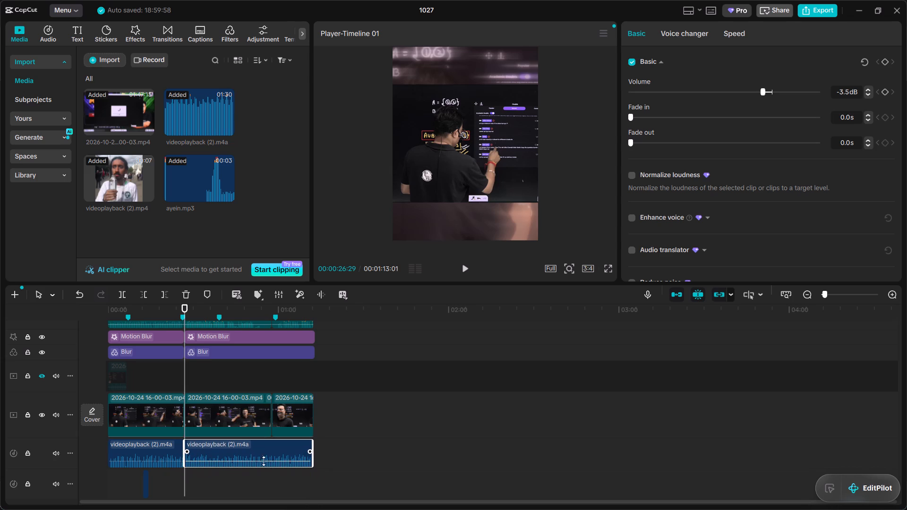
# Find the cue after the join, import baigan.mp3 from the sound effects folder and place it at 0:29:10 on the sound-effect track.
pyautogui.press('space')
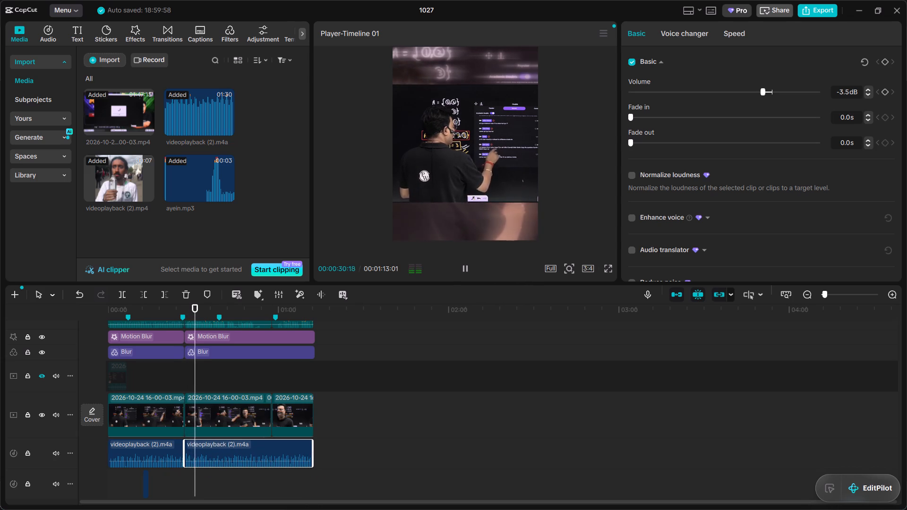
pyautogui.press('space')
pyautogui.click(191, 310)
pyautogui.click(186, 308)
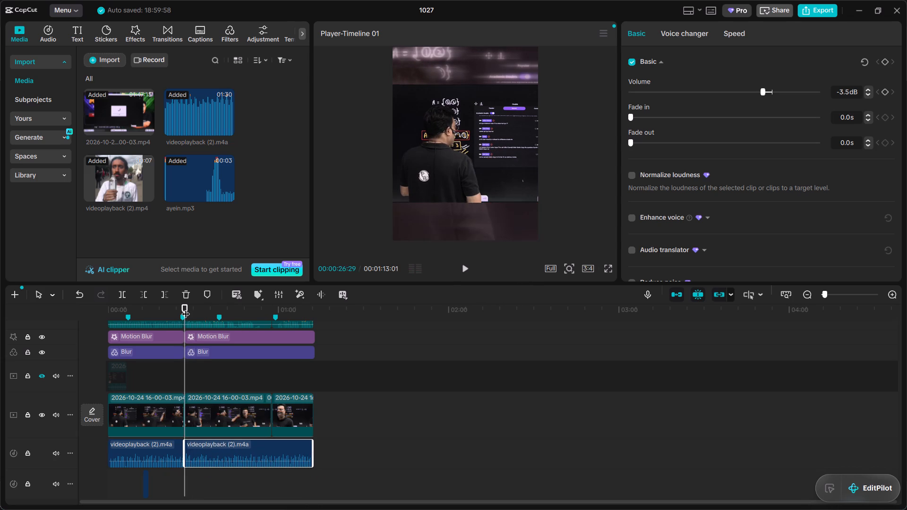
pyautogui.press('space')
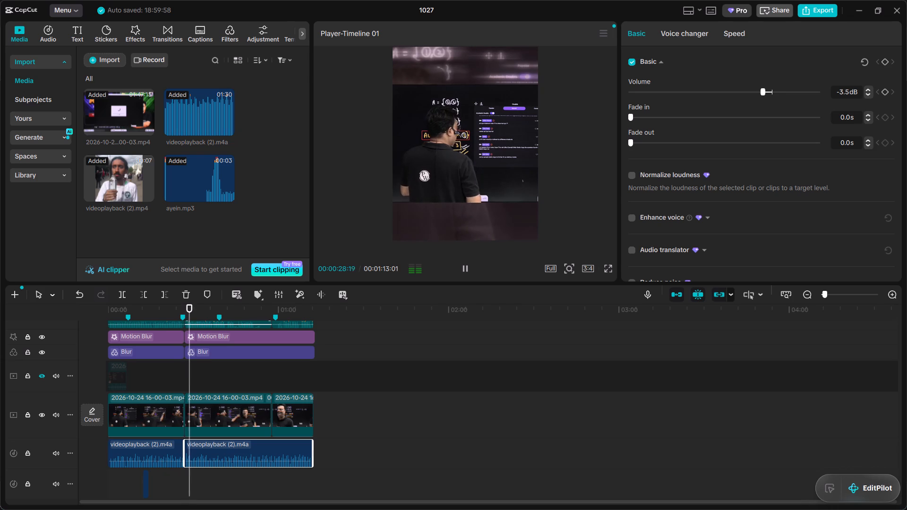
pyautogui.press('space')
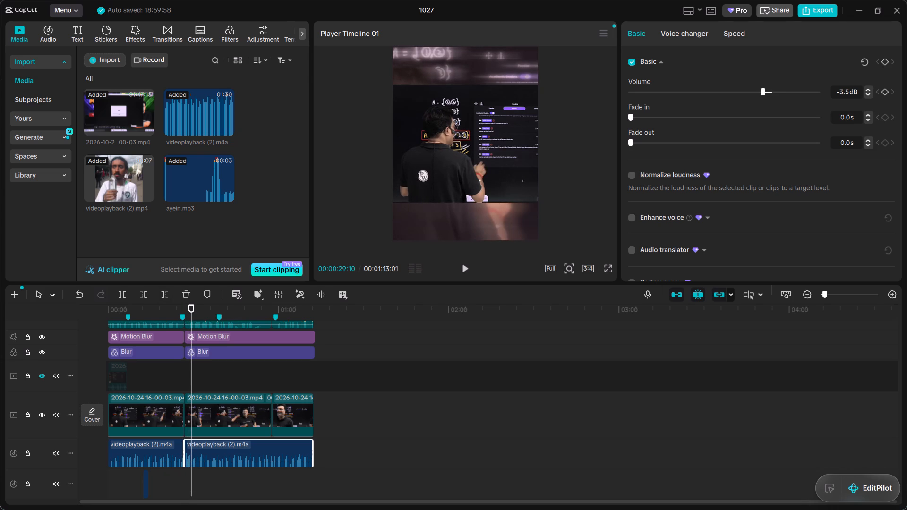
pyautogui.click(103, 61)
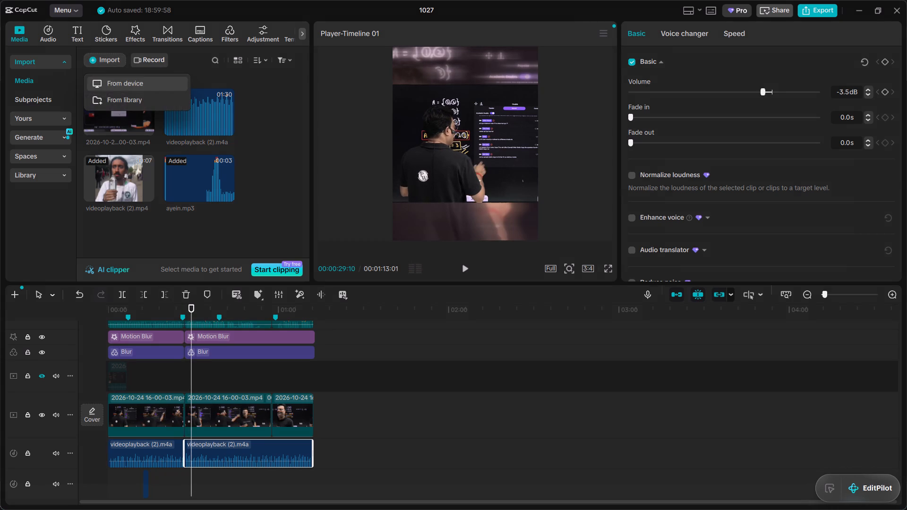
pyautogui.click(127, 84)
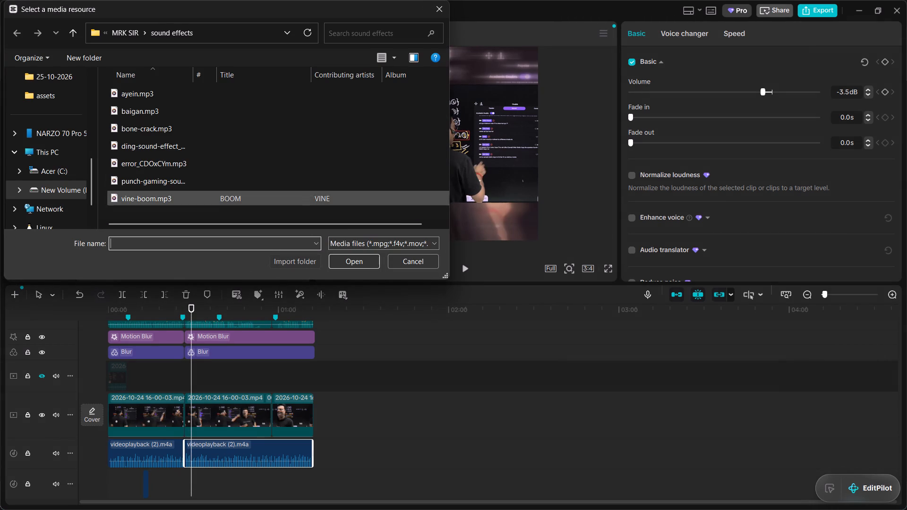
pyautogui.doubleClick(151, 110)
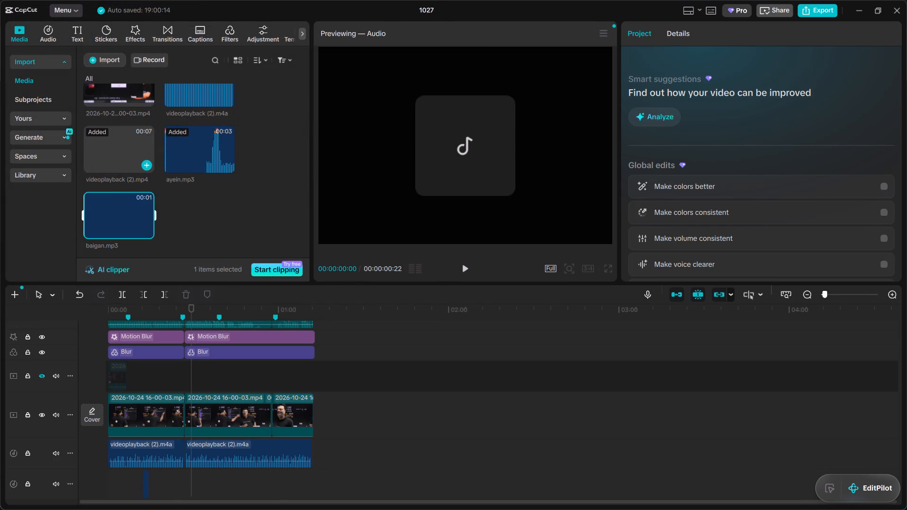
pyautogui.moveTo(119, 219); pyautogui.dragTo(195, 480)
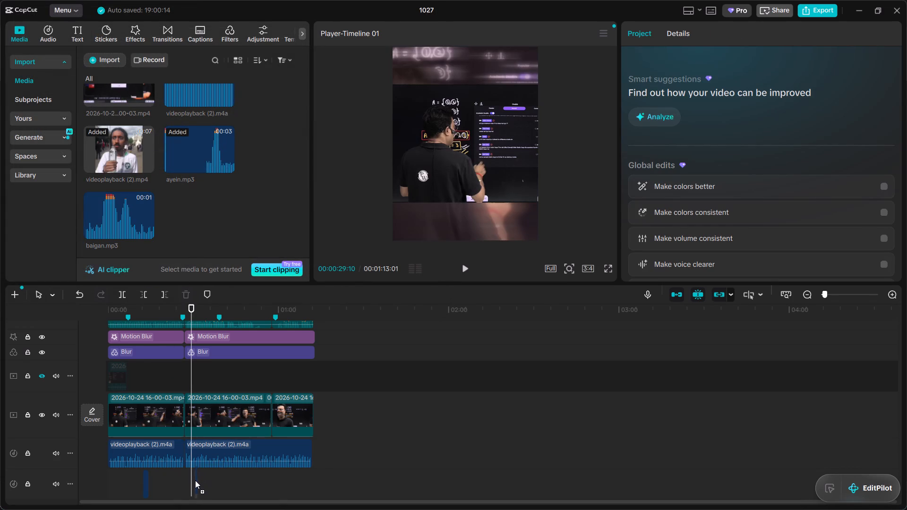
pyautogui.moveTo(195, 480); pyautogui.dragTo(194, 480)
# Play back the baigan.mp3 sound effect from the join and review the lecture footage after it to about 0:42.
pyautogui.press('space')
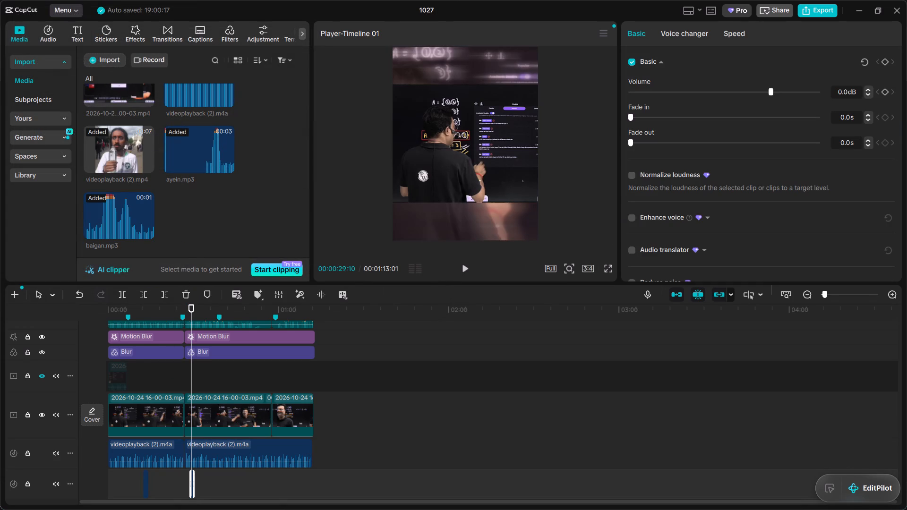
pyautogui.moveTo(190, 306); pyautogui.dragTo(183, 307)
pyautogui.press('space')
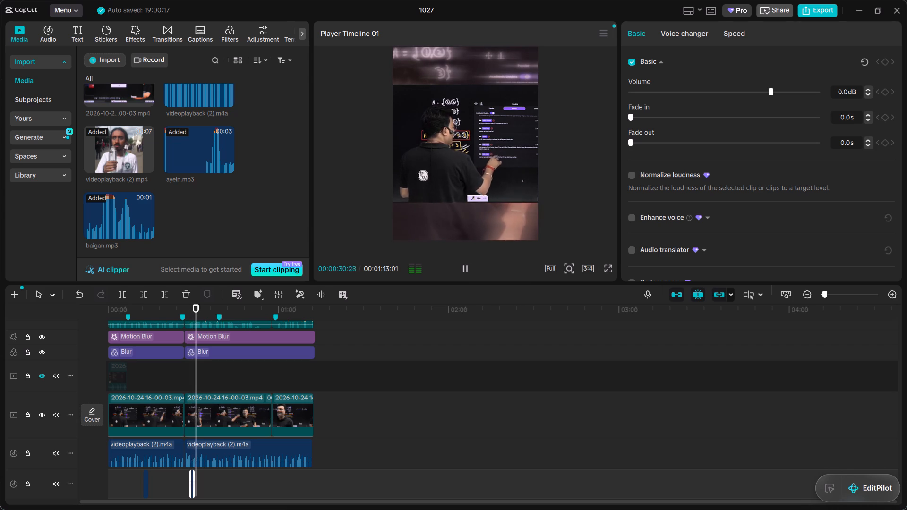
pyautogui.click(346, 480)
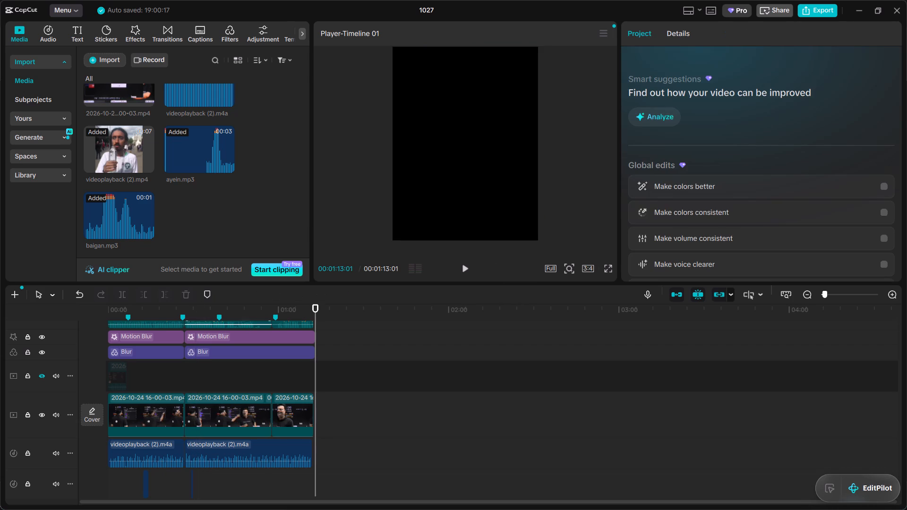
pyautogui.click(192, 308)
pyautogui.press('space')
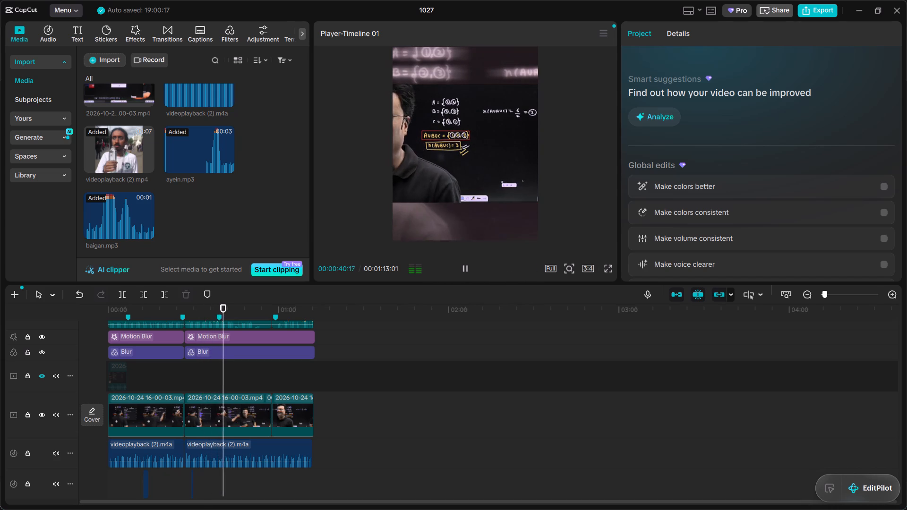
pyautogui.click(116, 308)
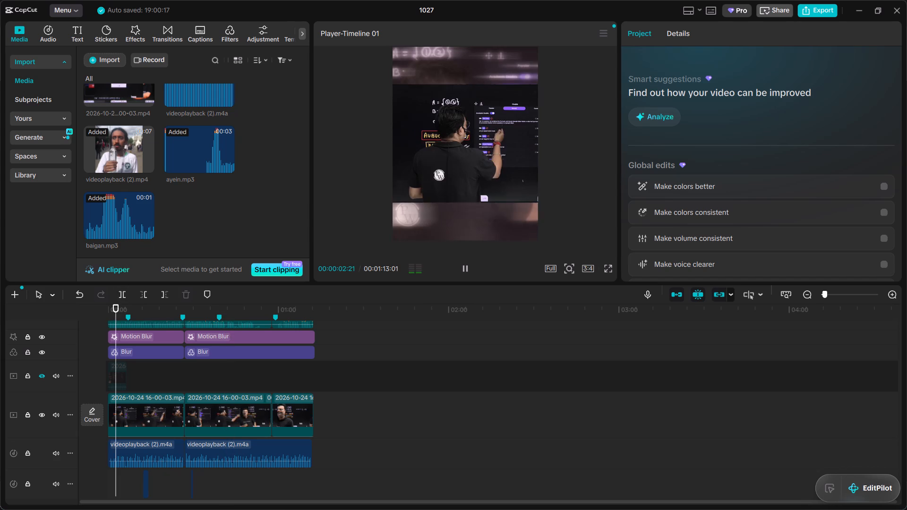
pyautogui.click(111, 309)
pyautogui.press('space')
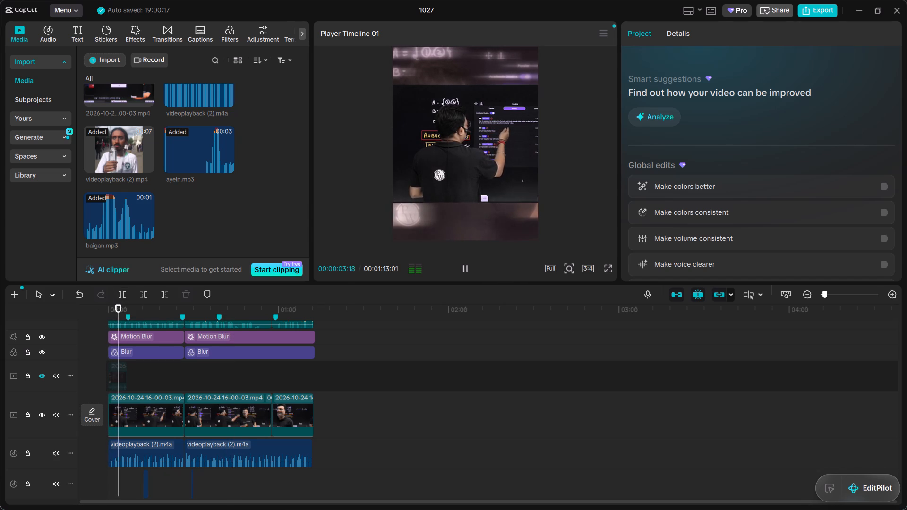
pyautogui.click(199, 307)
pyautogui.press('space')
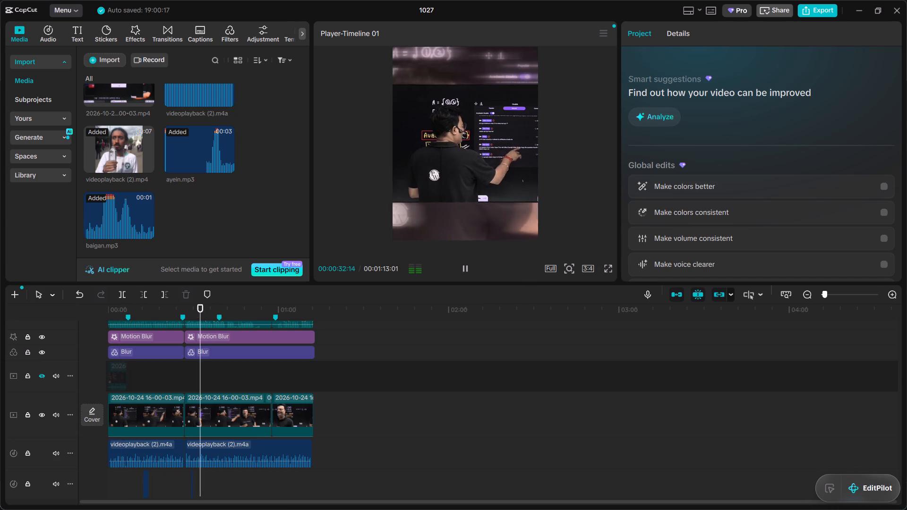
pyautogui.click(193, 309)
pyautogui.press('space')
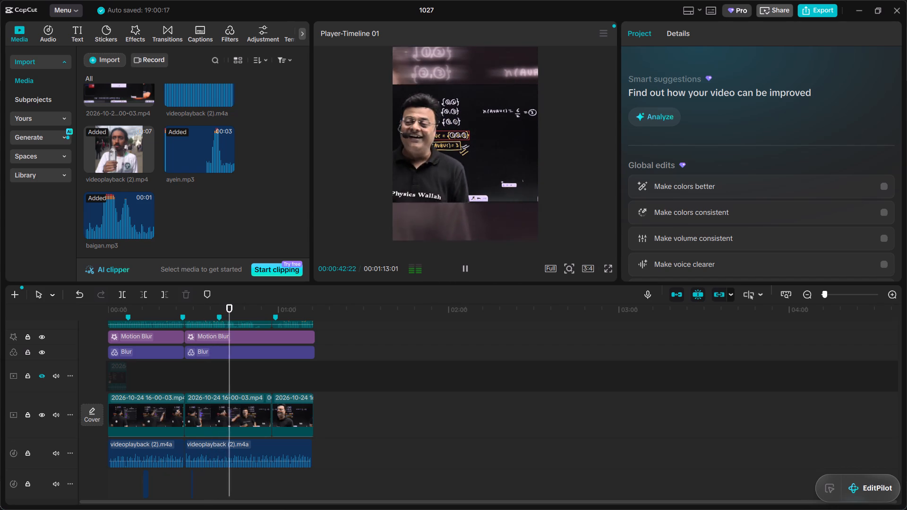
# Find the cut point in the footage and split both lecture clips, Motion Blur, Blur and the background music at 0:36:25.
pyautogui.click(209, 314)
pyautogui.press('space')
pyautogui.press('space')
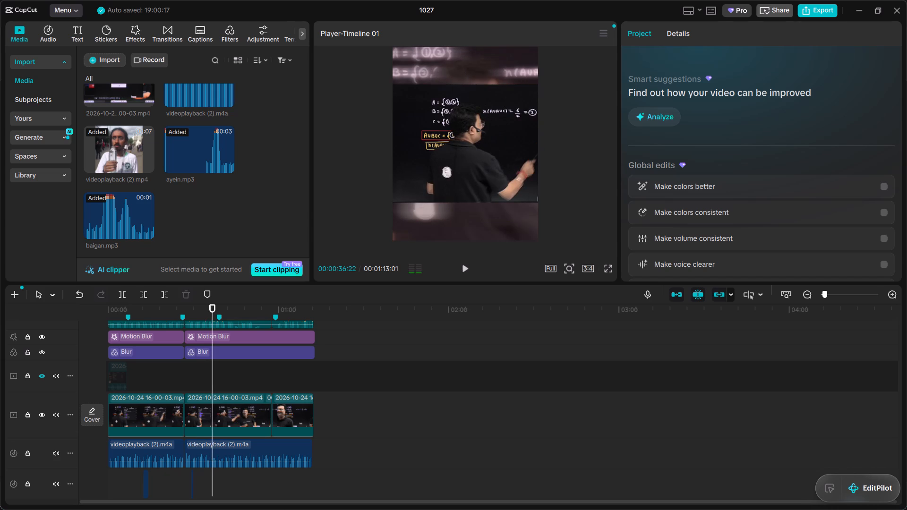
pyautogui.press('space')
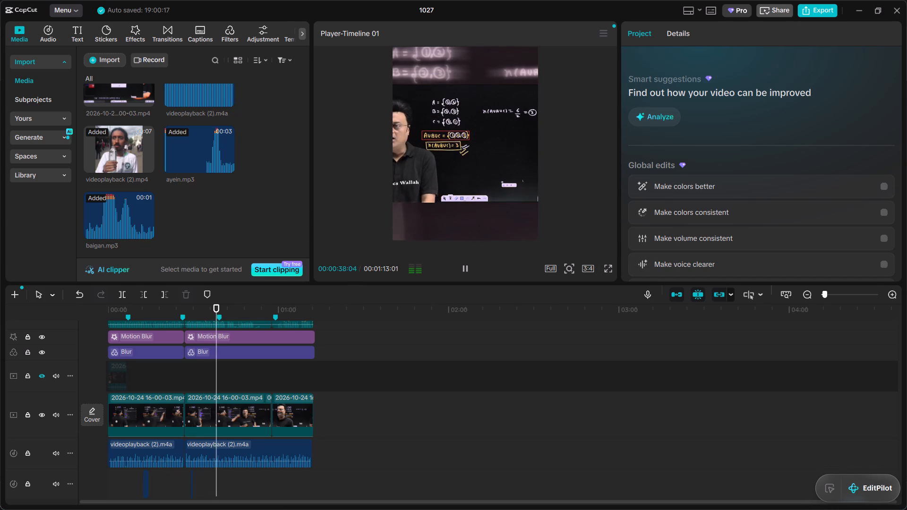
pyautogui.click(201, 309)
pyautogui.press('space')
pyautogui.press('space')
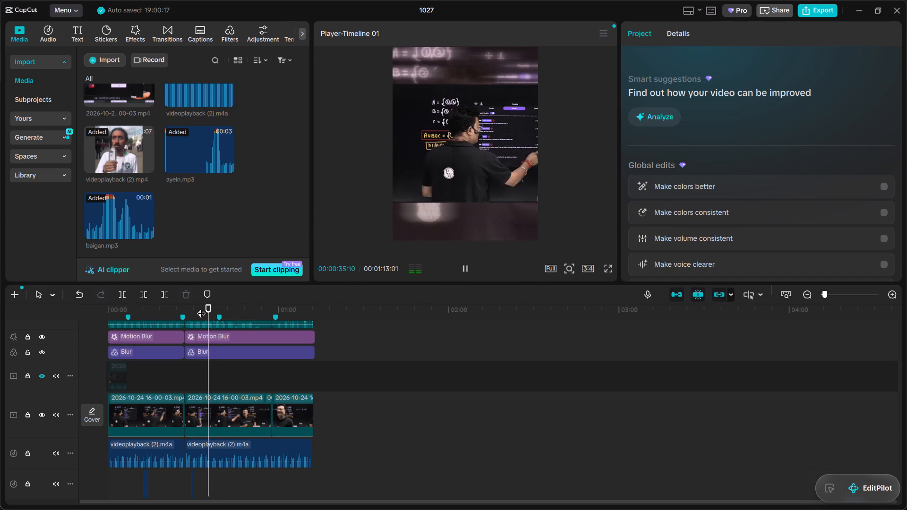
pyautogui.press('space')
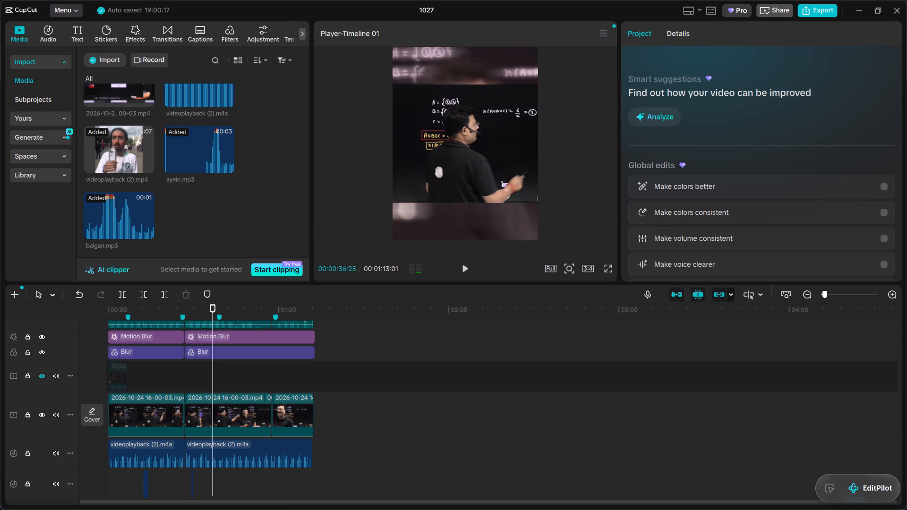
pyautogui.press('b')
pyautogui.scroll(3, 218, 340)
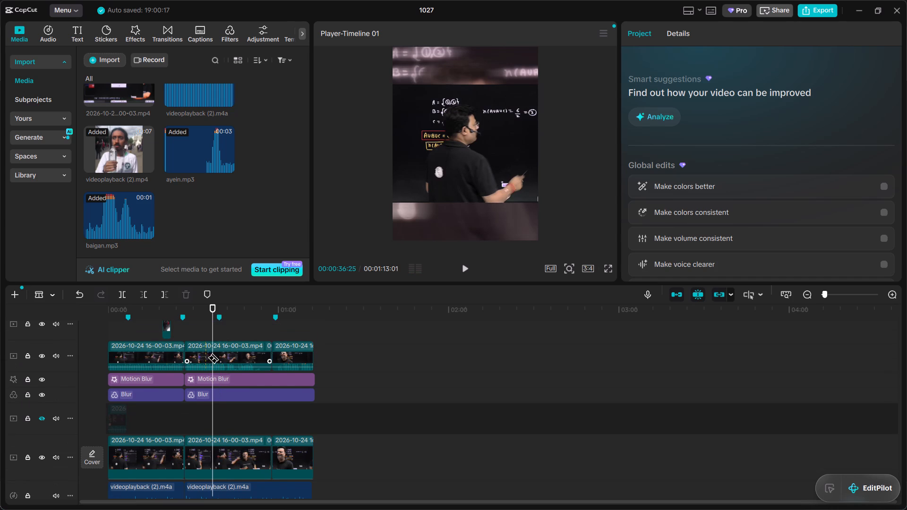
pyautogui.click(215, 355)
pyautogui.scroll(-2, 216, 355)
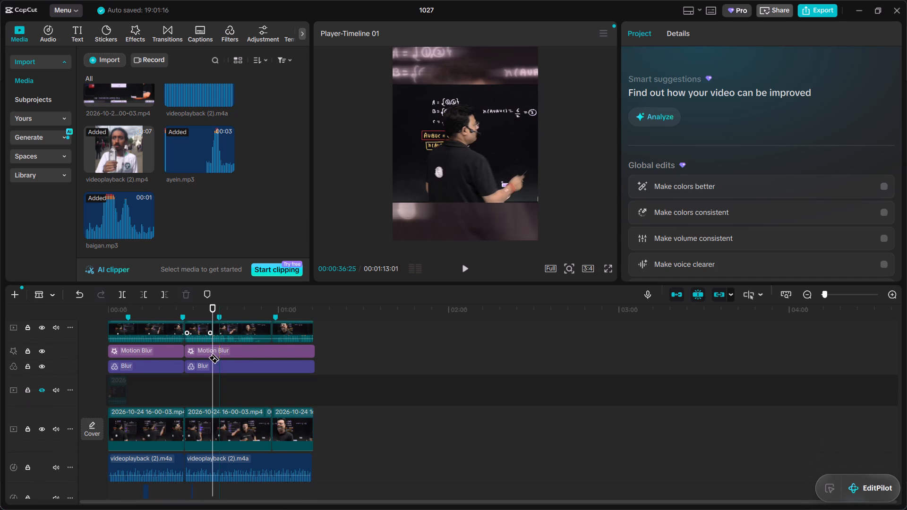
pyautogui.click(213, 346)
pyautogui.click(213, 365)
pyautogui.scroll(-1, 213, 369)
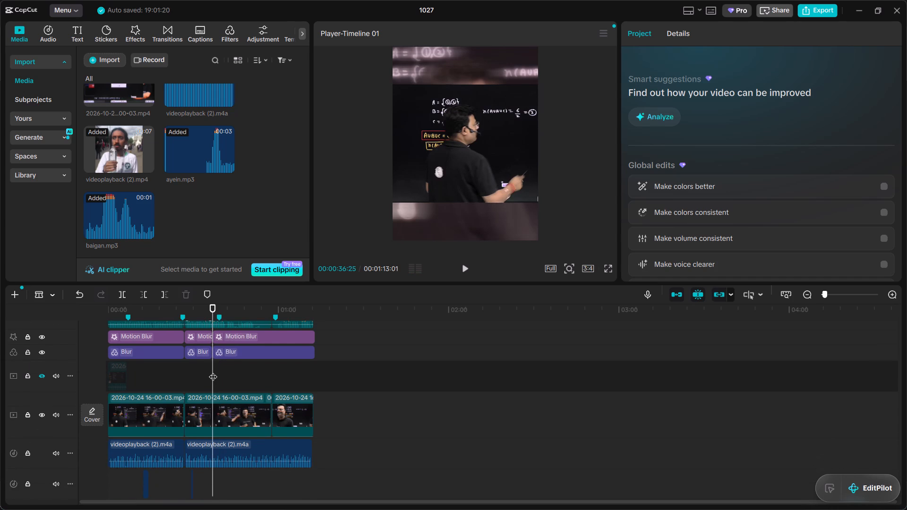
pyautogui.click(215, 421)
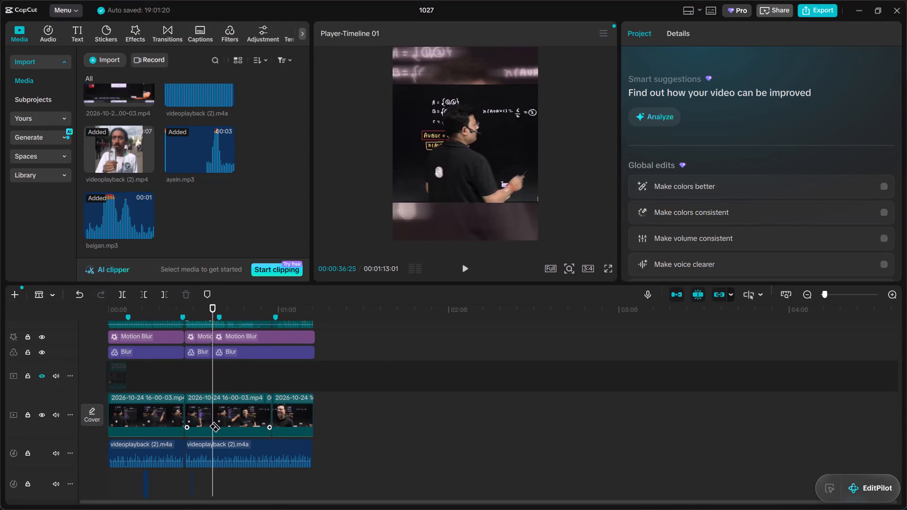
pyautogui.click(215, 447)
pyautogui.press('a')
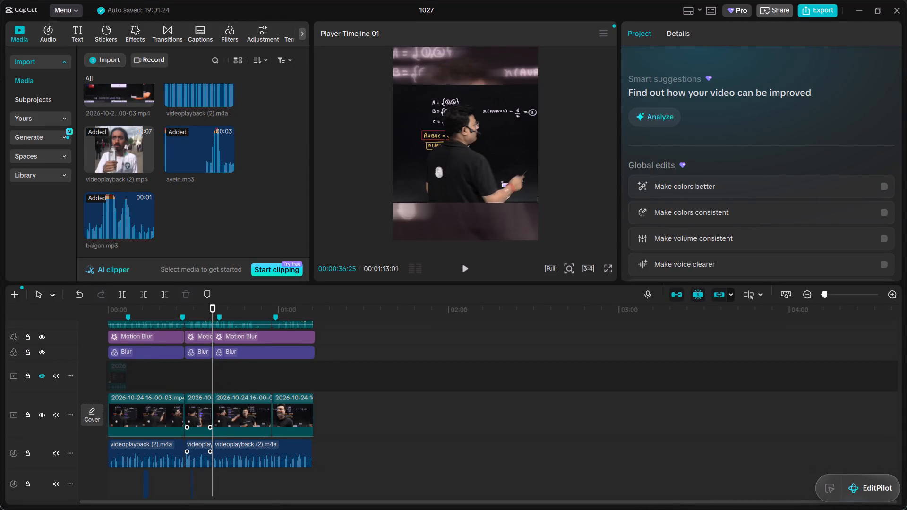
# Find the end of the unwanted section and split both lecture clips, Motion Blur, Blur and the background music at 0:42:07.
pyautogui.press('space')
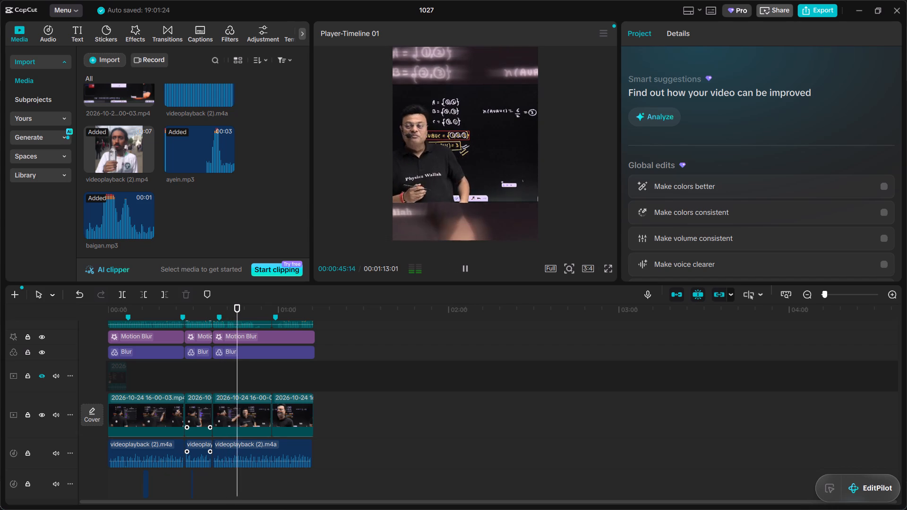
pyautogui.click(213, 306)
pyautogui.press('space')
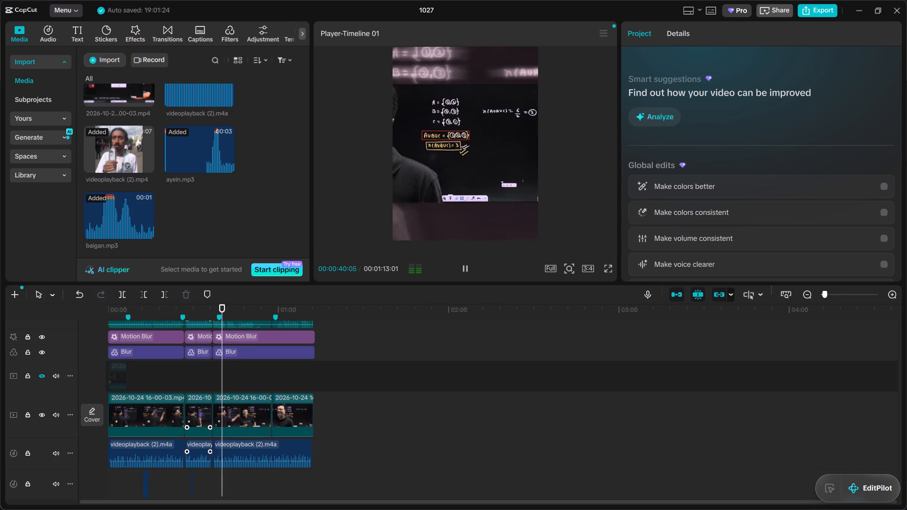
pyautogui.press('space')
pyautogui.press('space')
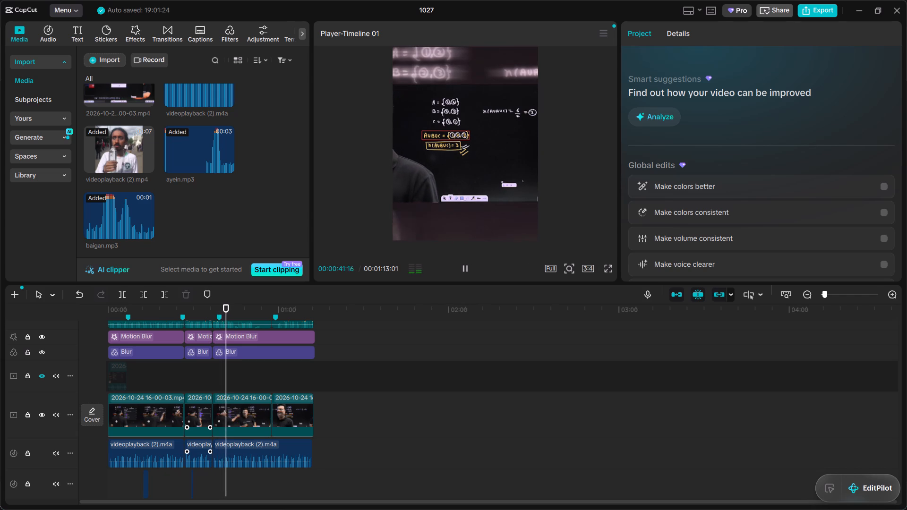
pyautogui.press('space')
pyautogui.scroll(3, 231, 368)
pyautogui.press('space')
pyautogui.press('space')
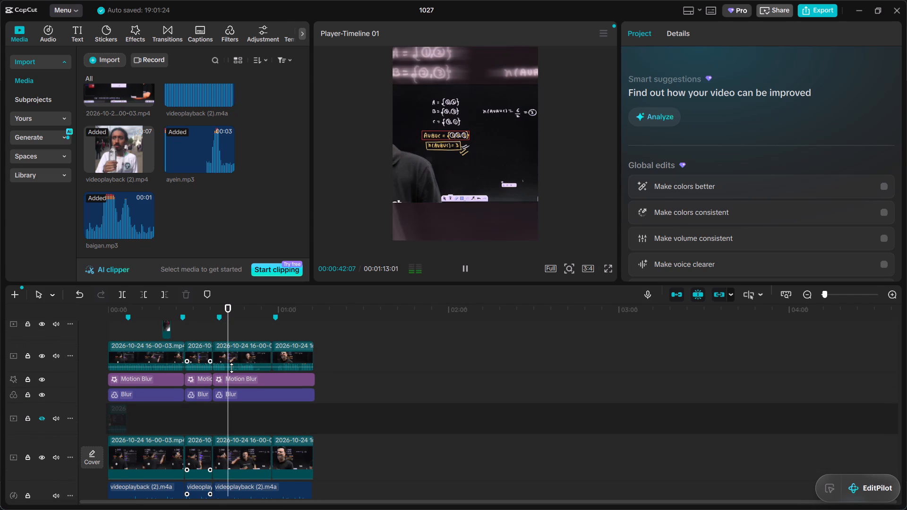
pyautogui.press('v')
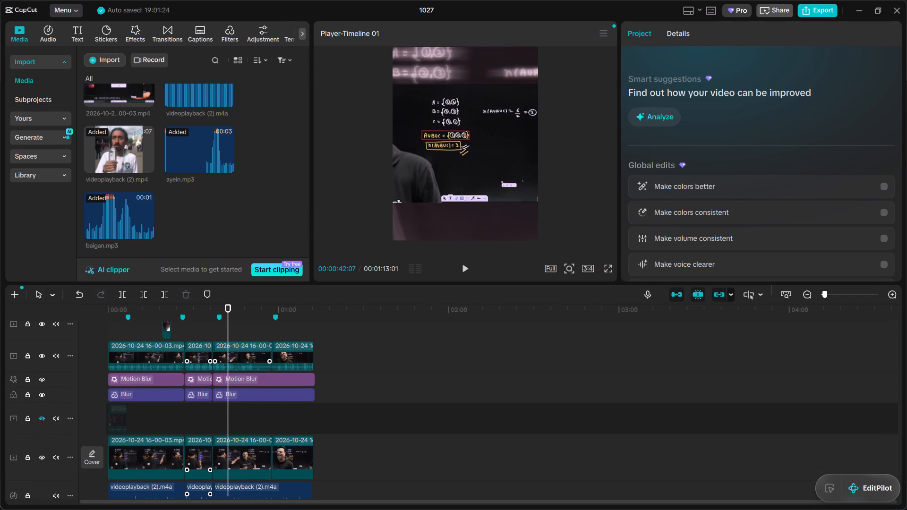
pyautogui.press('b')
pyautogui.click(231, 351)
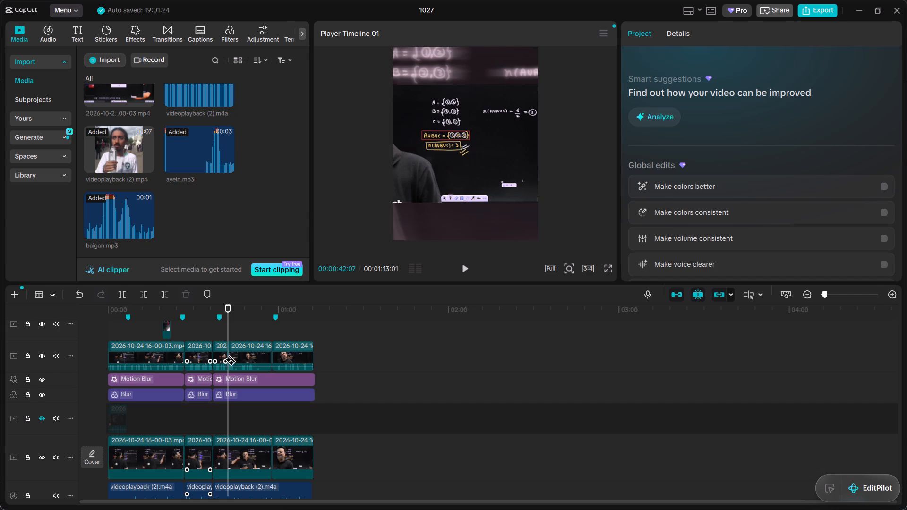
pyautogui.click(230, 377)
pyautogui.click(231, 391)
pyautogui.click(230, 444)
pyautogui.scroll(-2, 230, 444)
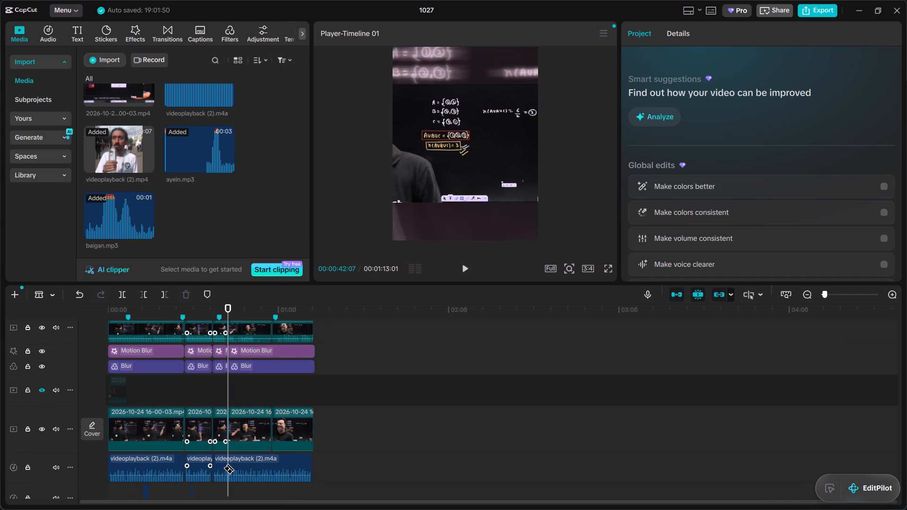
pyautogui.click(229, 463)
pyautogui.press('a')
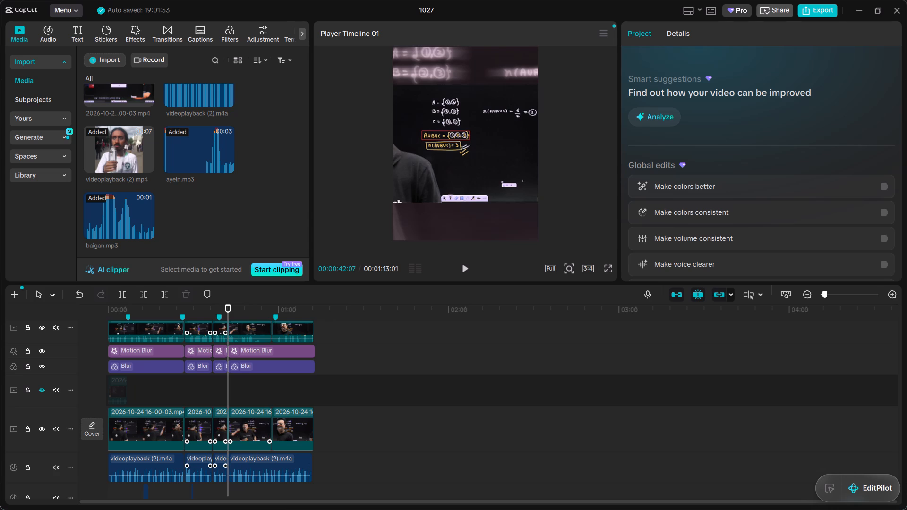
# Delete the lecture, Motion Blur, Blur and background-music segments between 0:36:25 and 0:42:07.
pyautogui.scroll(3, 223, 340)
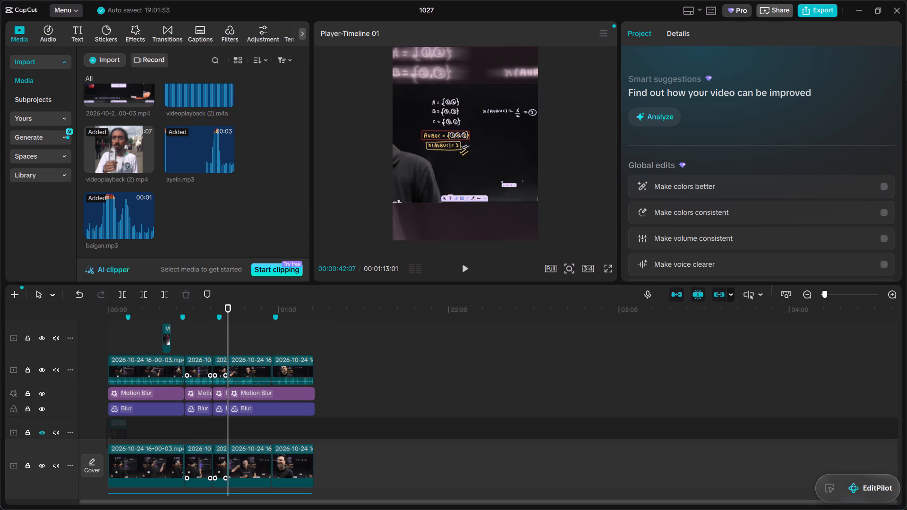
pyautogui.click(220, 368)
pyautogui.keyDown('ctrl'); pyautogui.click(220, 396); pyautogui.keyUp('ctrl')
pyautogui.keyDown('ctrl'); pyautogui.click(220, 408); pyautogui.keyUp('ctrl')
pyautogui.keyDown('ctrl'); pyautogui.scroll(-3, 220, 408); pyautogui.keyUp('ctrl')
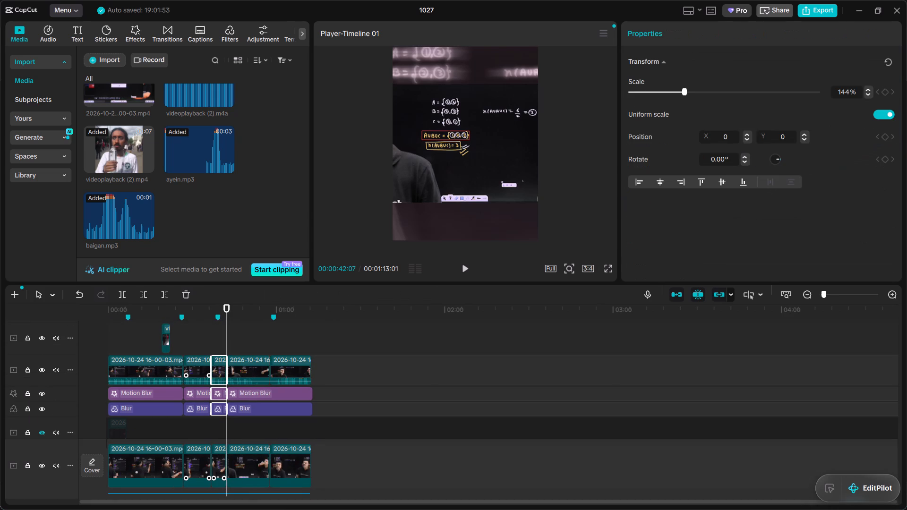
pyautogui.keyDown('ctrl'); pyautogui.scroll(2, 220, 408); pyautogui.keyUp('ctrl')
pyautogui.scroll(-4, 219, 425)
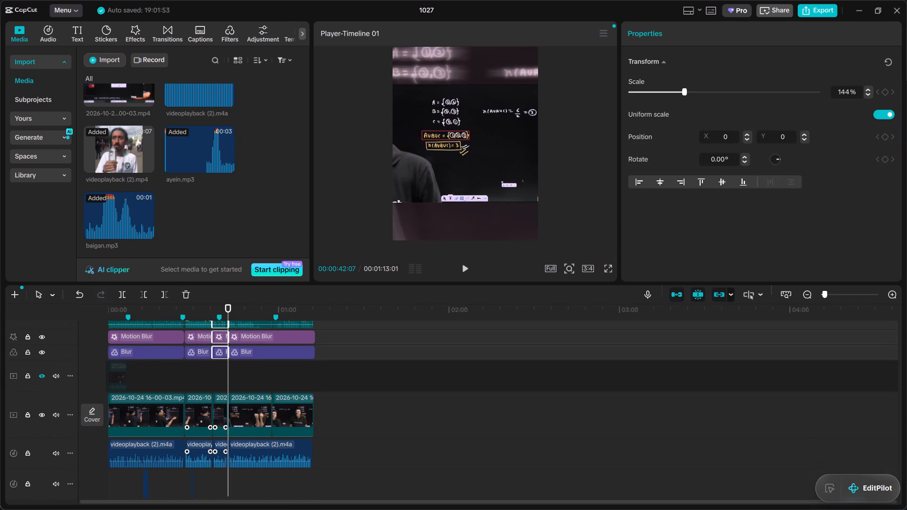
pyautogui.keyDown('ctrl'); pyautogui.click(218, 414); pyautogui.keyUp('ctrl')
pyautogui.keyDown('ctrl'); pyautogui.click(220, 445); pyautogui.keyUp('ctrl')
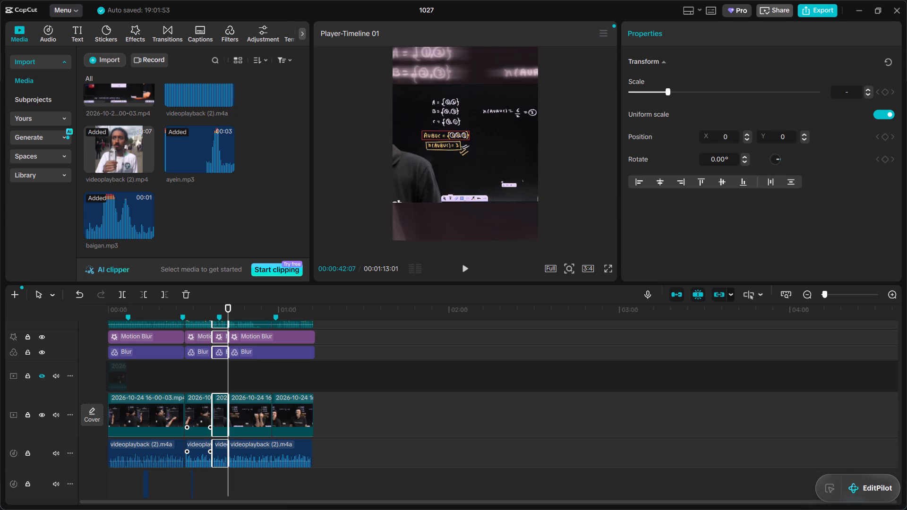
pyautogui.press('Delete')
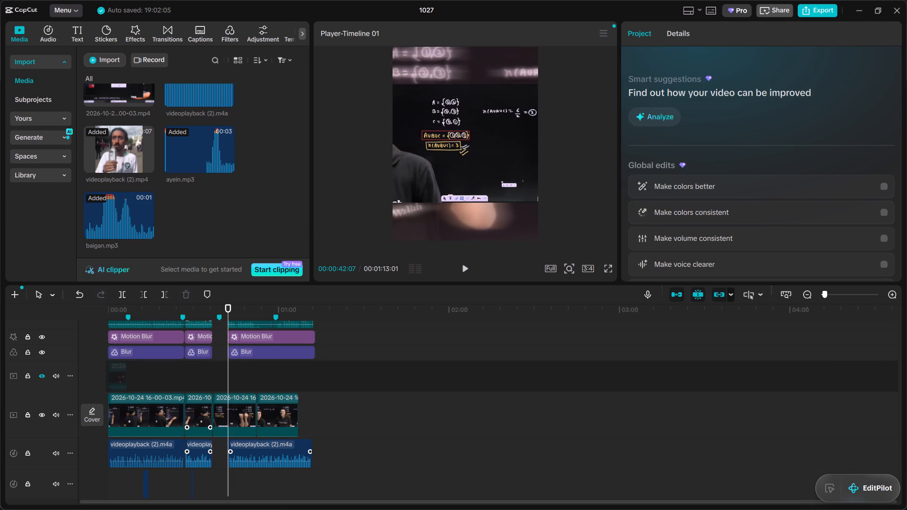
# Move the last background-music clip to start at 0:36:25, directly after the preceding music clip.
pyautogui.click(274, 448)
pyautogui.moveTo(227, 303); pyautogui.dragTo(227, 304)
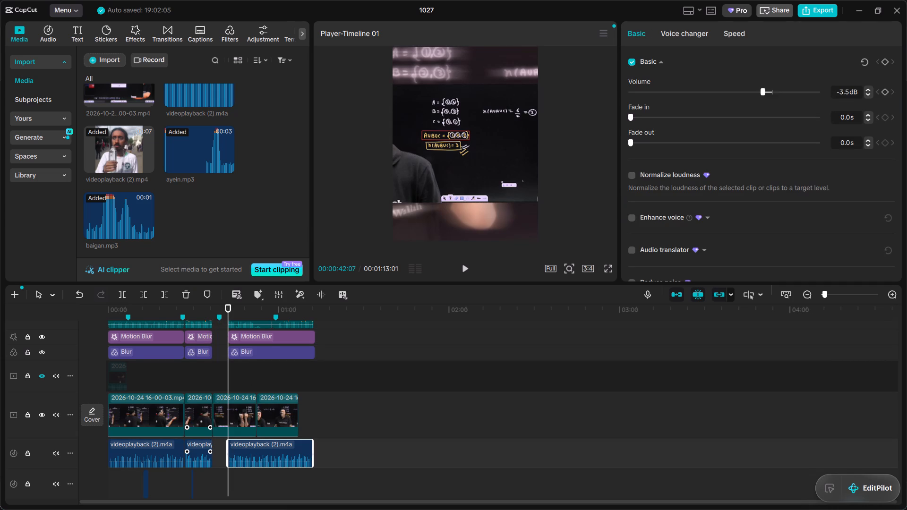
pyautogui.moveTo(227, 304); pyautogui.dragTo(215, 307)
pyautogui.click(210, 309)
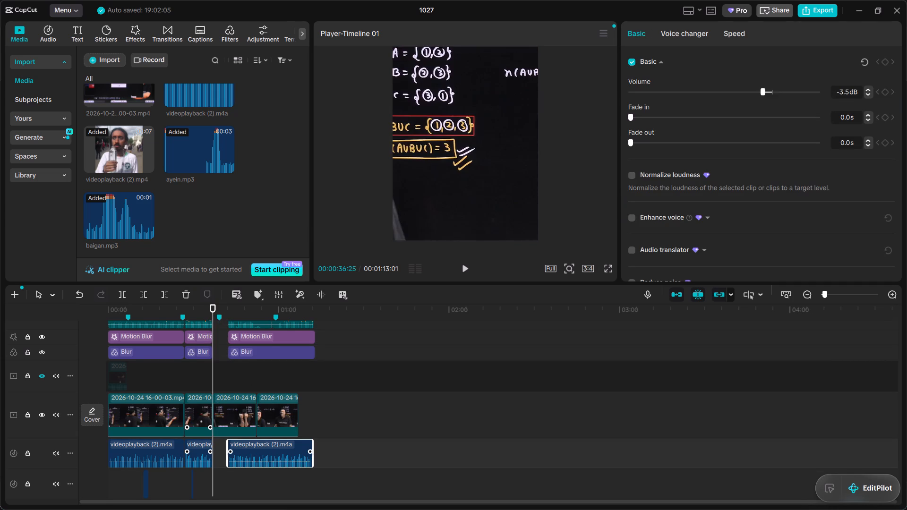
pyautogui.moveTo(277, 449); pyautogui.dragTo(264, 449)
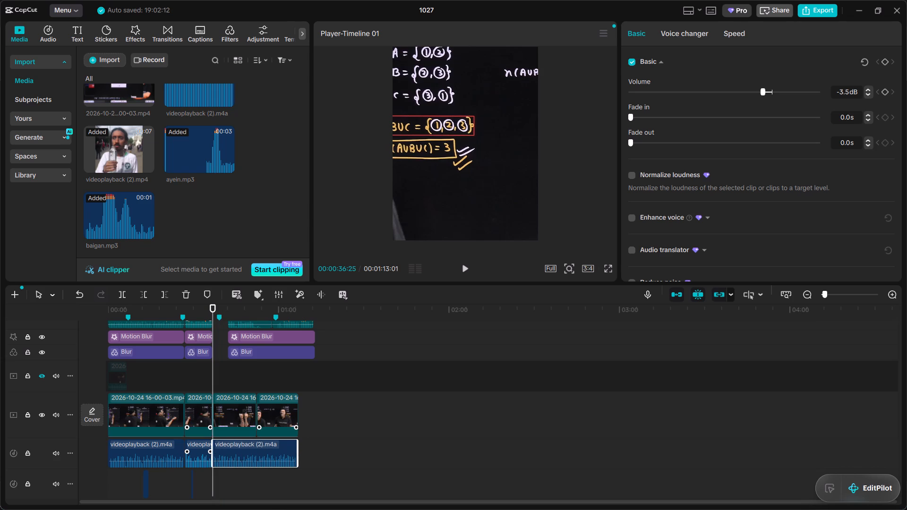
# Move the last Blur and Motion Blur segments to start at 0:36:25, directly after the preceding segments.
pyautogui.moveTo(260, 348); pyautogui.dragTo(243, 349)
pyautogui.moveTo(254, 337); pyautogui.dragTo(231, 337)
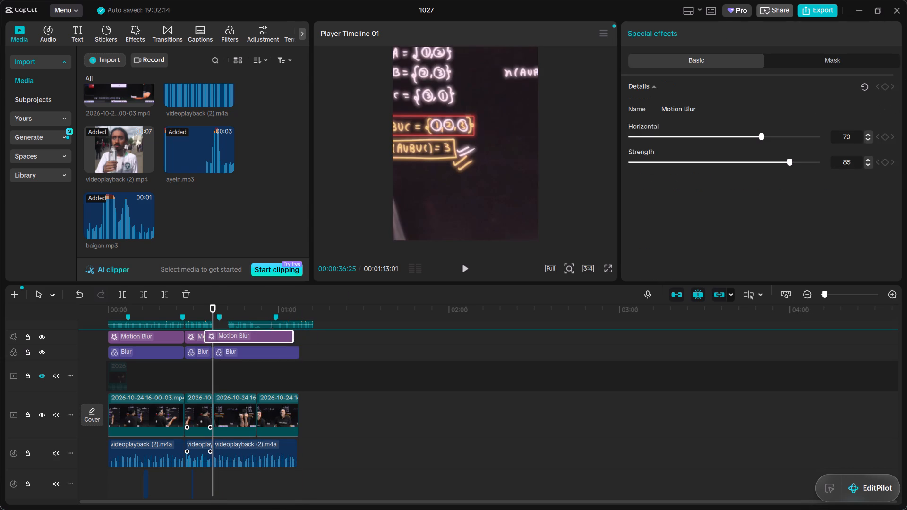
pyautogui.moveTo(231, 337); pyautogui.dragTo(235, 336)
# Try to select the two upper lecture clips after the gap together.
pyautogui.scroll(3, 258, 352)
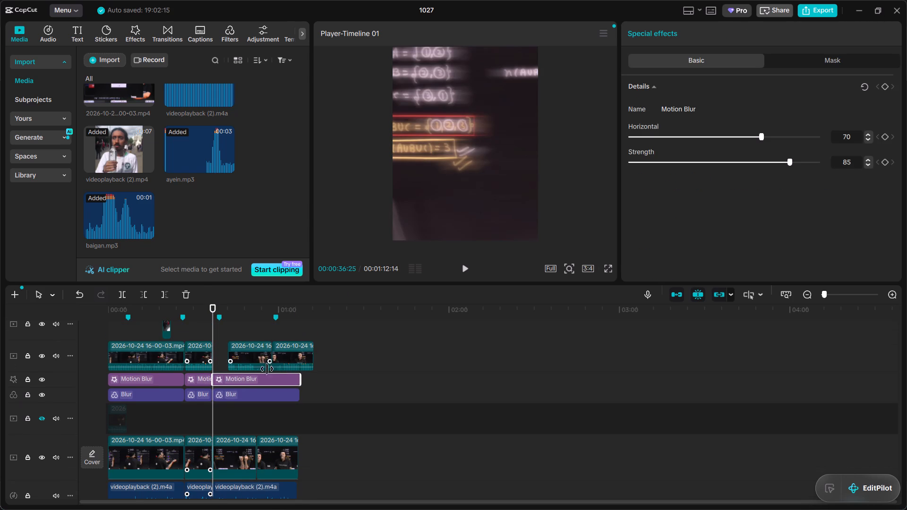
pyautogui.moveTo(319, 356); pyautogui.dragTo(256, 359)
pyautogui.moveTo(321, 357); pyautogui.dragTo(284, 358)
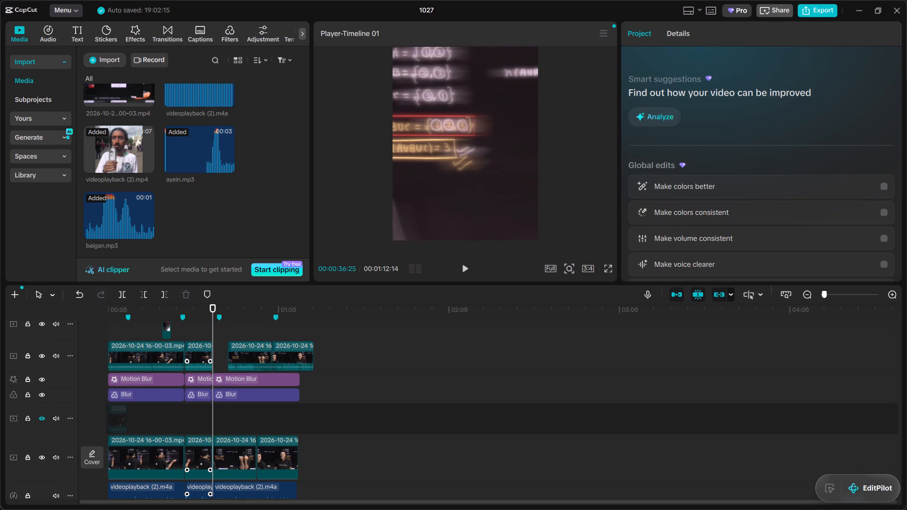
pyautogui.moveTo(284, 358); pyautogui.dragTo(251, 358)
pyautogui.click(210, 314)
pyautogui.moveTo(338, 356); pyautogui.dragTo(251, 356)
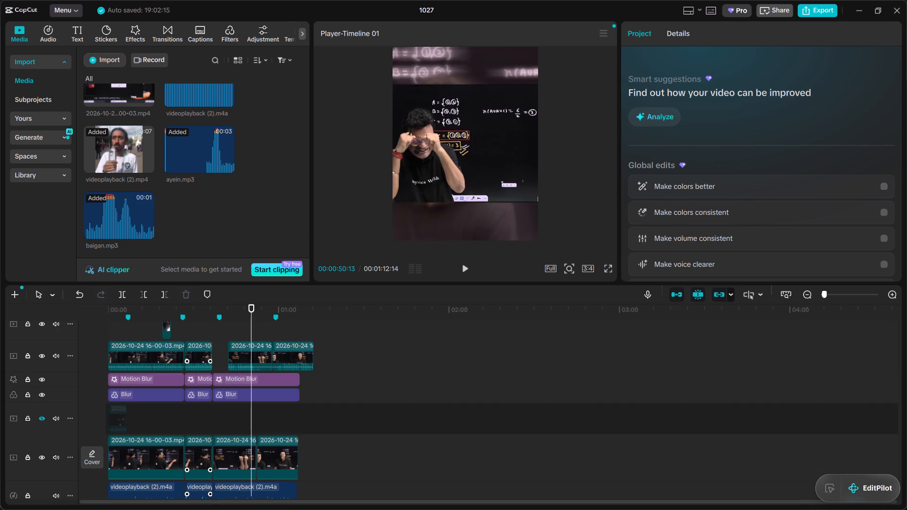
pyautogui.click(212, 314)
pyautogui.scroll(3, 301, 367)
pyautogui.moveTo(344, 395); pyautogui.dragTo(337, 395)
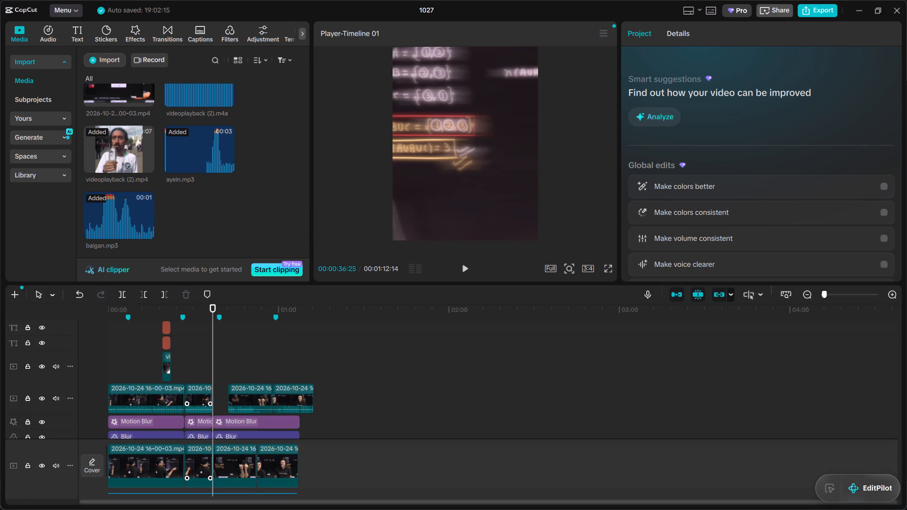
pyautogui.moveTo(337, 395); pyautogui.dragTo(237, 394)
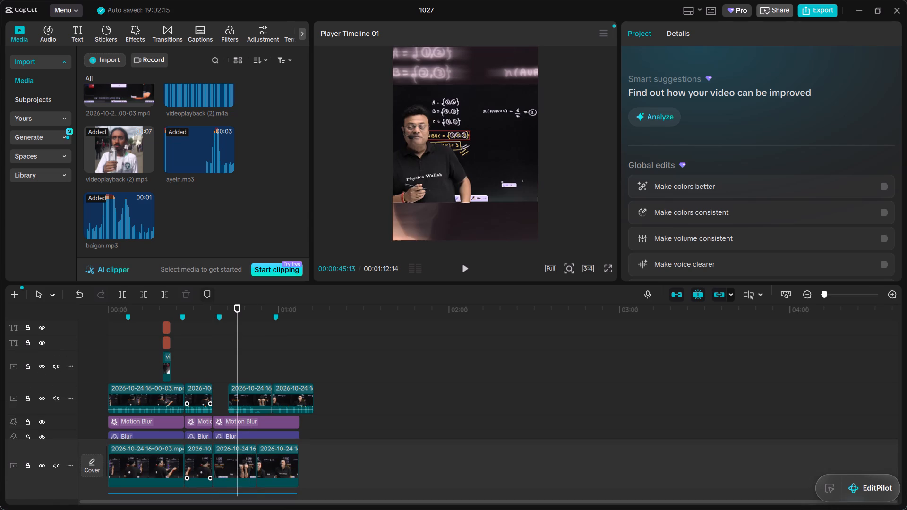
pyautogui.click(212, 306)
# Move the two remaining upper lecture clips earlier one by one, the first starting at 0:36:25, to close the gap.
pyautogui.moveTo(240, 388); pyautogui.dragTo(241, 389)
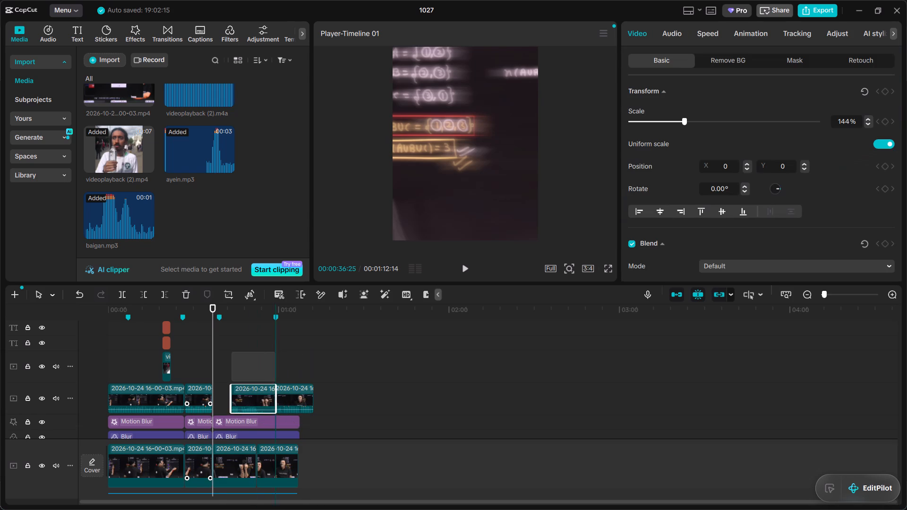
pyautogui.moveTo(241, 389); pyautogui.dragTo(225, 386)
pyautogui.moveTo(286, 390); pyautogui.dragTo(275, 391)
# Play back the footage from the new join to about 0:53 and replay the part from about 0:46.
pyautogui.press('space')
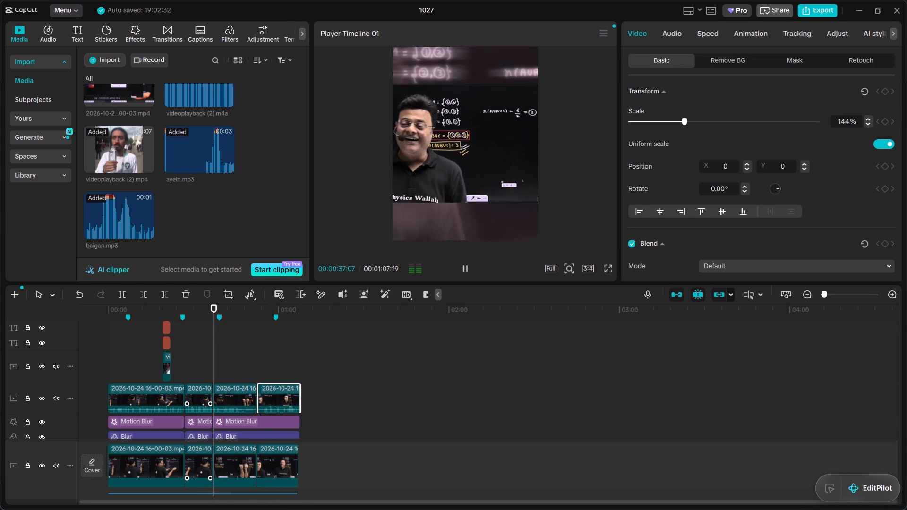
pyautogui.scroll(-9, 303, 357)
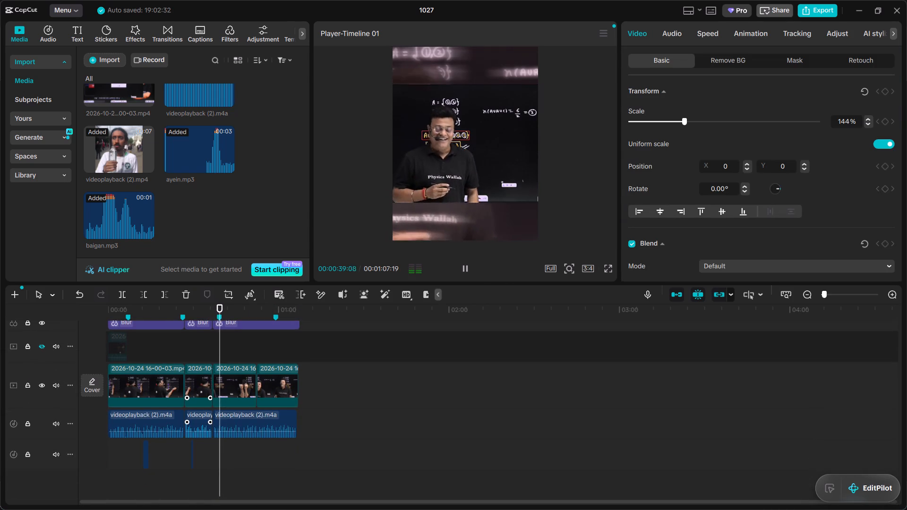
pyautogui.scroll(6, 353, 391)
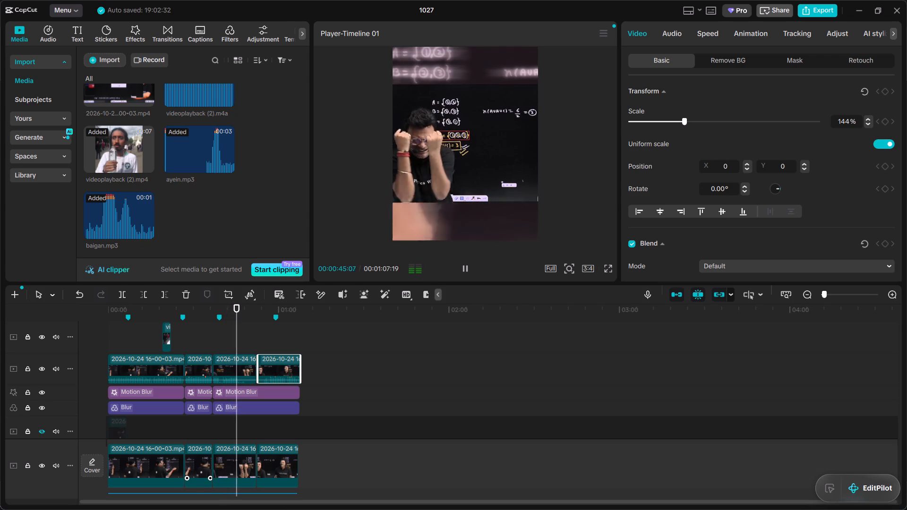
pyautogui.press('space')
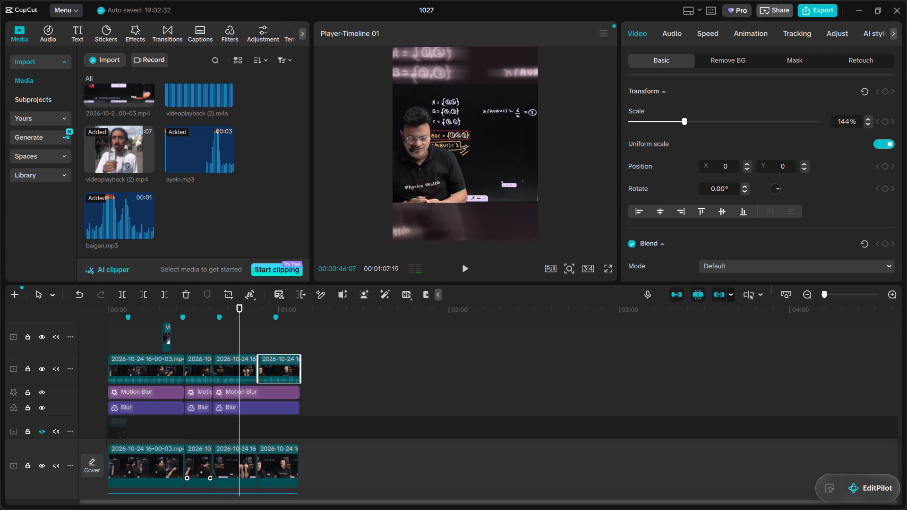
pyautogui.press('space')
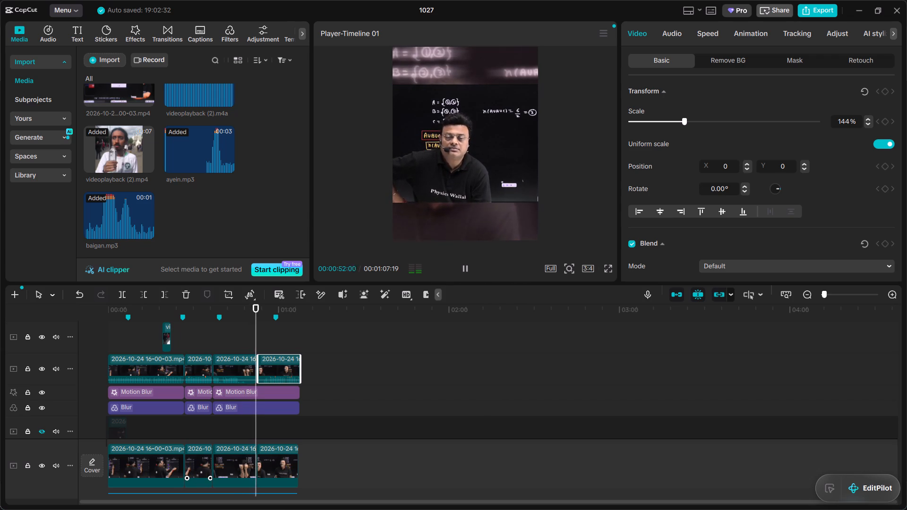
pyautogui.press('space')
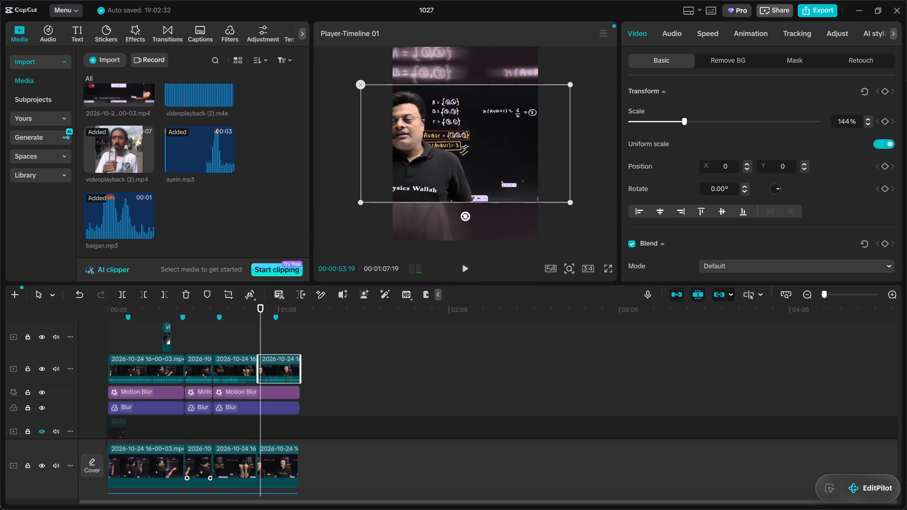
pyautogui.click(240, 309)
pyautogui.press('space')
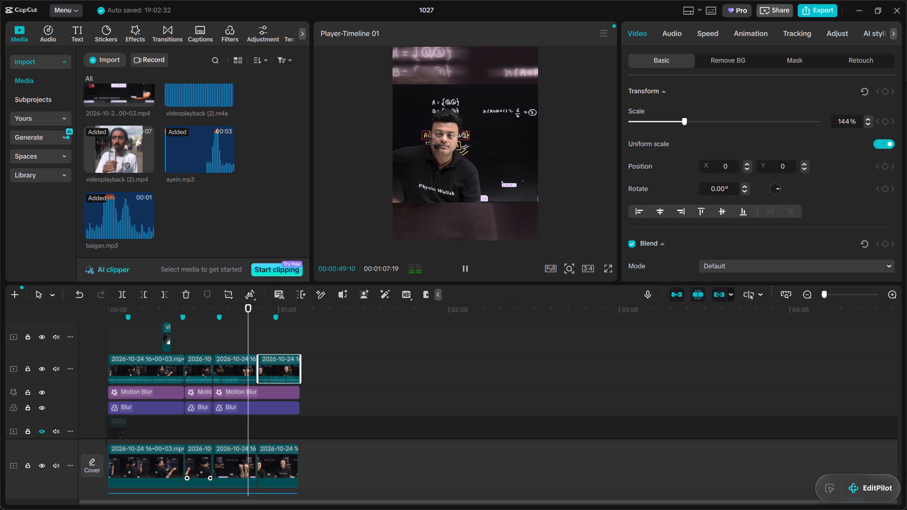
pyautogui.press('space')
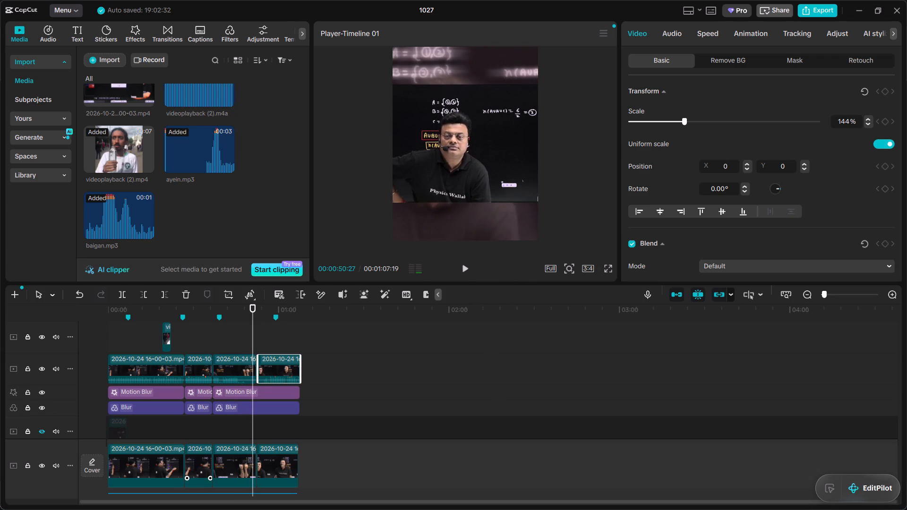
# Trim the end of the third upper lecture clip back to 0:50:27, for a clip duration of 14:02.
pyautogui.scroll(2, 294, 425)
pyautogui.scroll(-2, 280, 417)
pyautogui.keyDown('ctrl'); pyautogui.scroll(3, 273, 398); pyautogui.keyUp('ctrl')
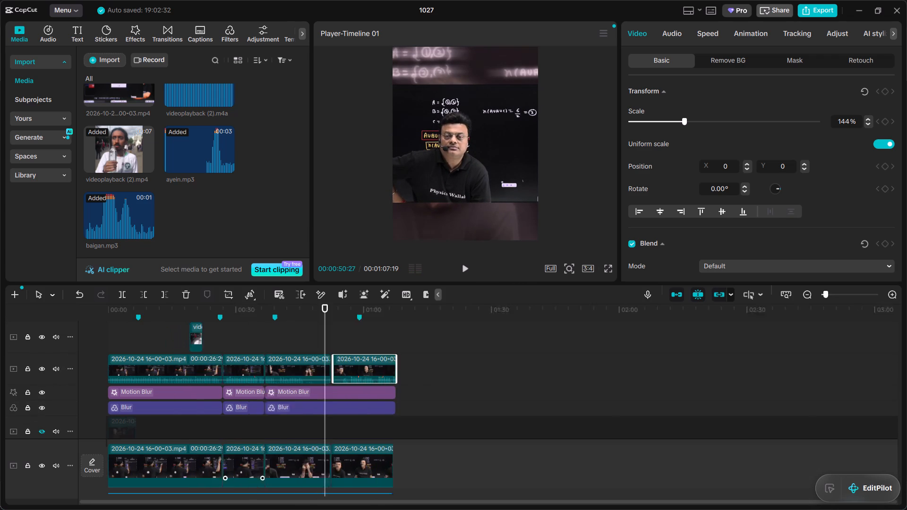
pyautogui.keyDown('ctrl'); pyautogui.scroll(3, 273, 398); pyautogui.keyUp('ctrl')
pyautogui.keyDown('ctrl'); pyautogui.scroll(7, 421, 384); pyautogui.keyUp('ctrl')
pyautogui.keyDown('ctrl'); pyautogui.scroll(7, 642, 421); pyautogui.keyUp('ctrl')
pyautogui.keyDown('ctrl'); pyautogui.scroll(2, 574, 389); pyautogui.keyUp('ctrl')
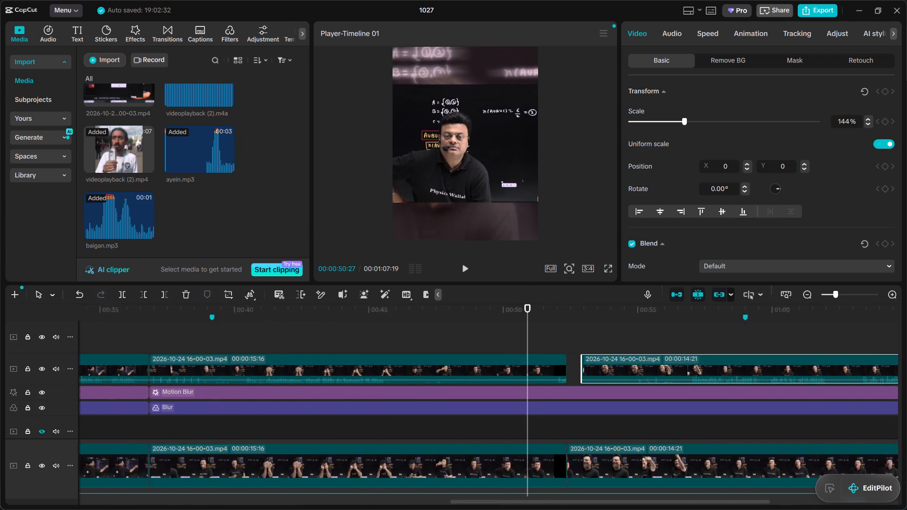
pyautogui.keyDown('ctrl'); pyautogui.scroll(3, 574, 389); pyautogui.keyUp('ctrl')
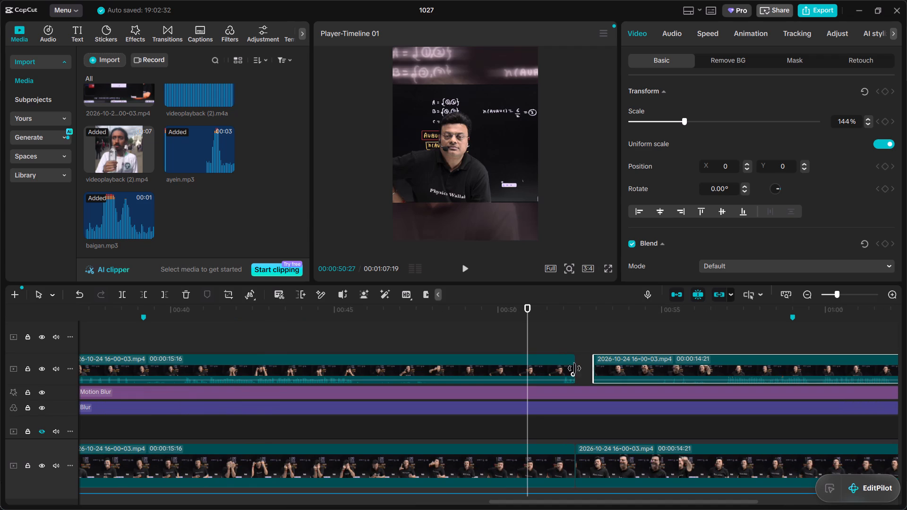
pyautogui.moveTo(574, 368); pyautogui.dragTo(527, 372)
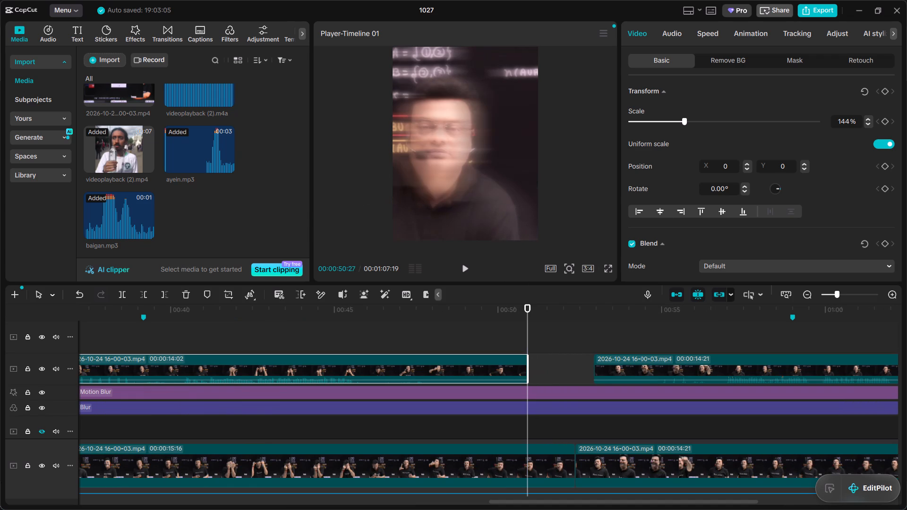
# Move the join between the last two lower lecture clips back to 0:50:27, matching the upper clip's end.
pyautogui.scroll(-5, 559, 351)
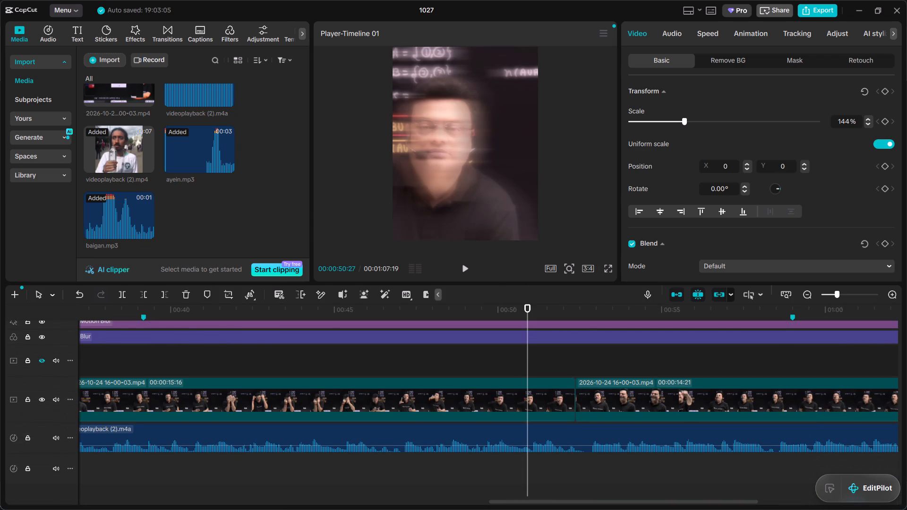
pyautogui.moveTo(575, 405); pyautogui.dragTo(546, 407)
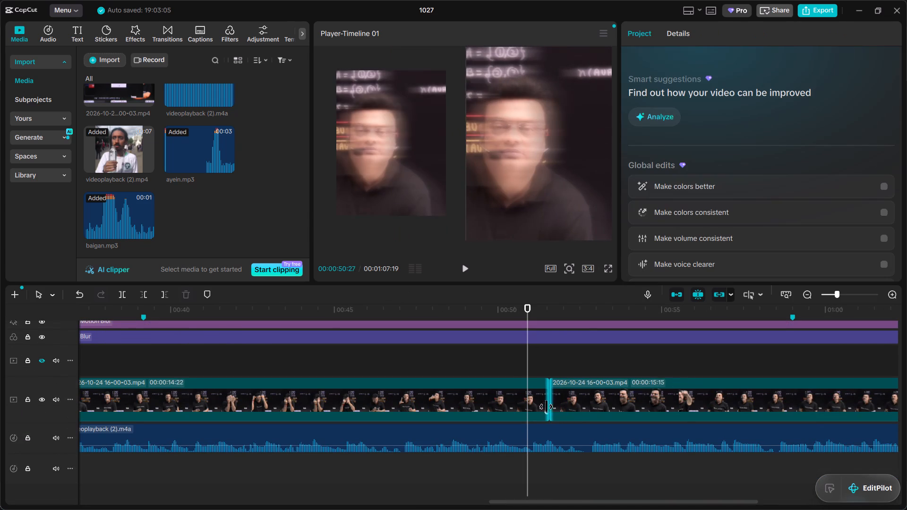
pyautogui.moveTo(546, 407); pyautogui.dragTo(528, 407)
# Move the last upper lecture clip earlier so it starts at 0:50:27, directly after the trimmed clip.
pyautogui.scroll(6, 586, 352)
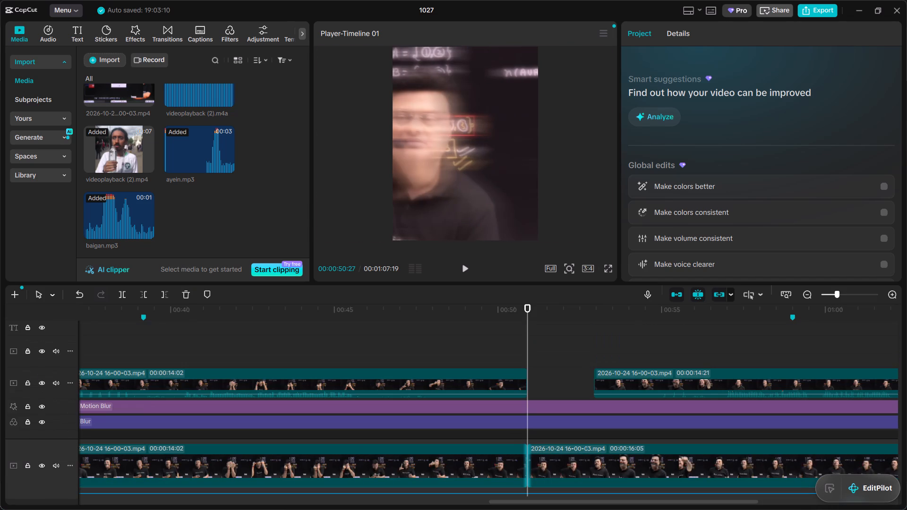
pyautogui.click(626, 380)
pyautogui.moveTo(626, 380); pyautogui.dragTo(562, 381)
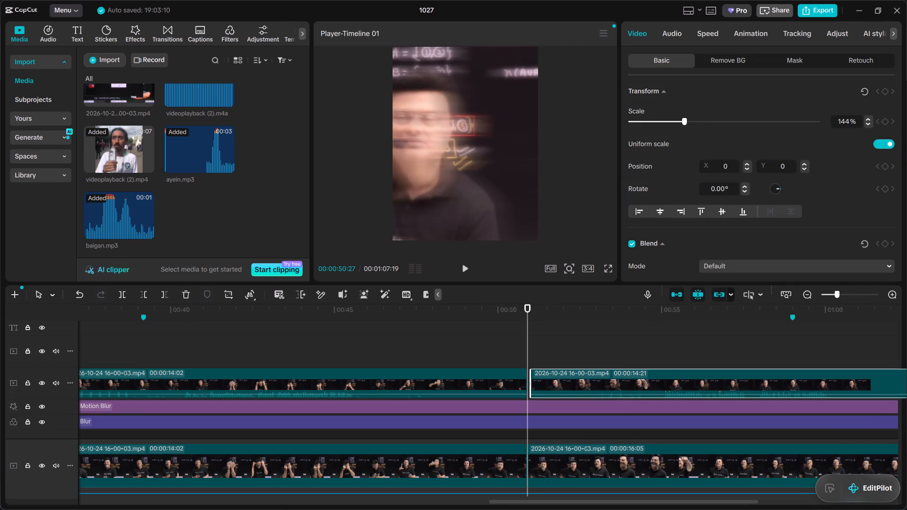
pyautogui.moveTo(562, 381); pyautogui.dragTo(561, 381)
# Play back the last lecture section from 0:50:27 past 1:02 and replay its start around the join.
pyautogui.press('space')
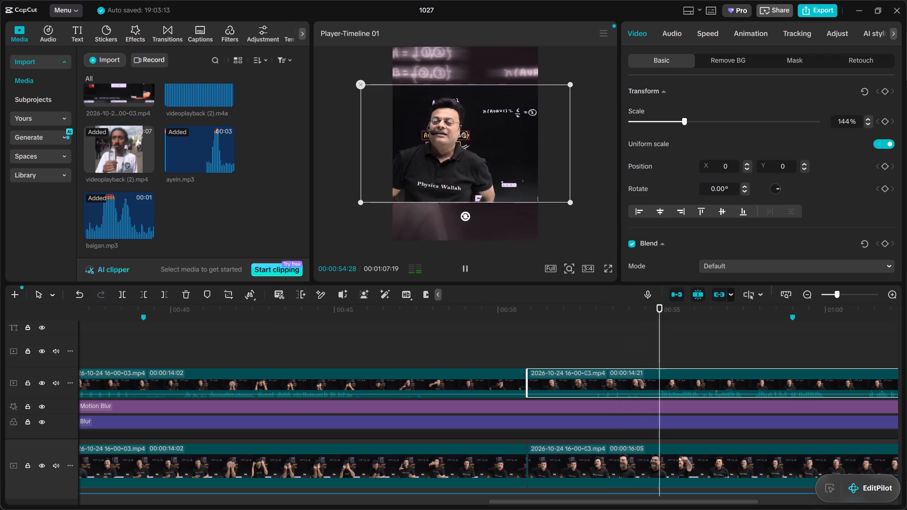
pyautogui.keyDown('ctrl'); pyautogui.scroll(-11, 507, 339); pyautogui.keyUp('ctrl')
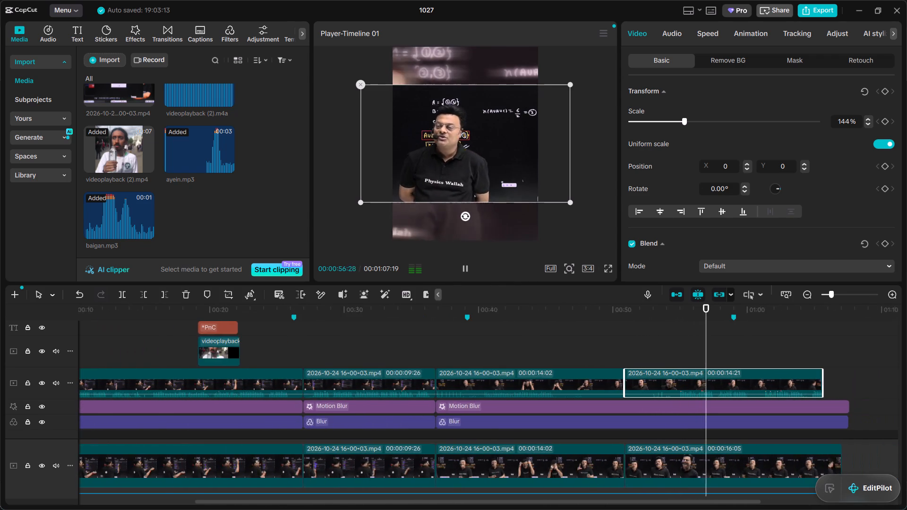
pyautogui.keyDown('ctrl'); pyautogui.scroll(-5, 549, 345); pyautogui.keyUp('ctrl')
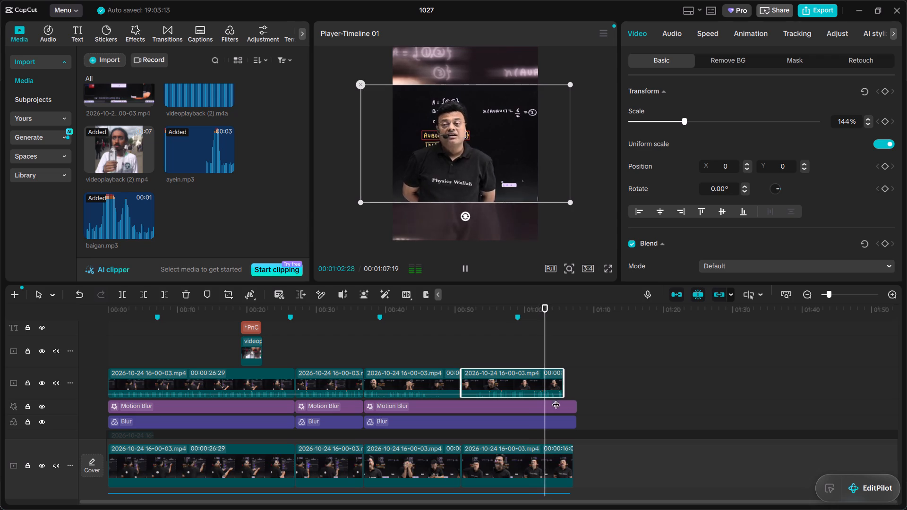
pyautogui.click(461, 313)
pyautogui.press('space')
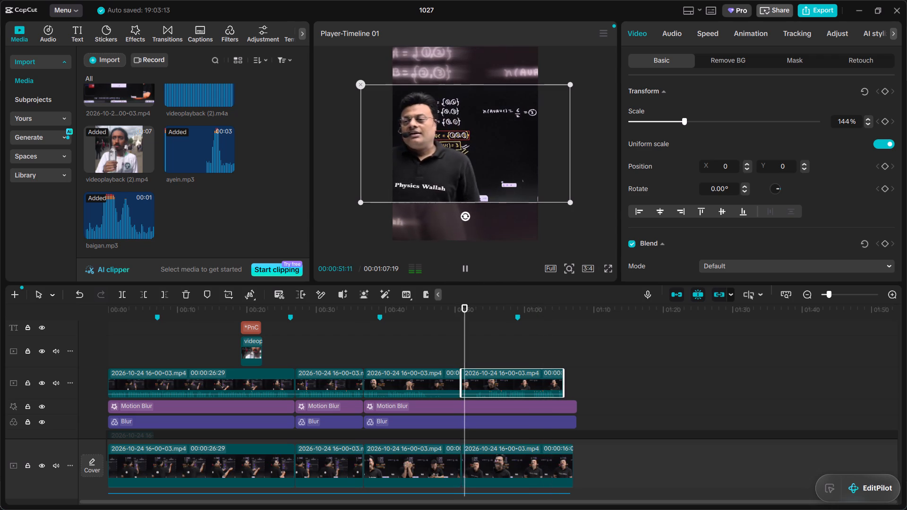
pyautogui.click(453, 315)
pyautogui.press('space')
pyautogui.press('space')
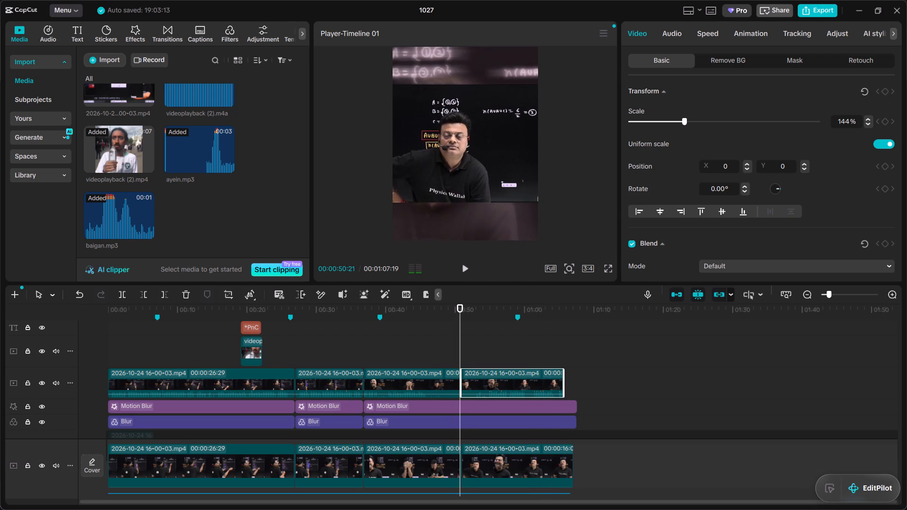
# Delete the last lecture clip on both the upper and the lower video track.
pyautogui.scroll(-5, 471, 345)
pyautogui.scroll(2, 471, 345)
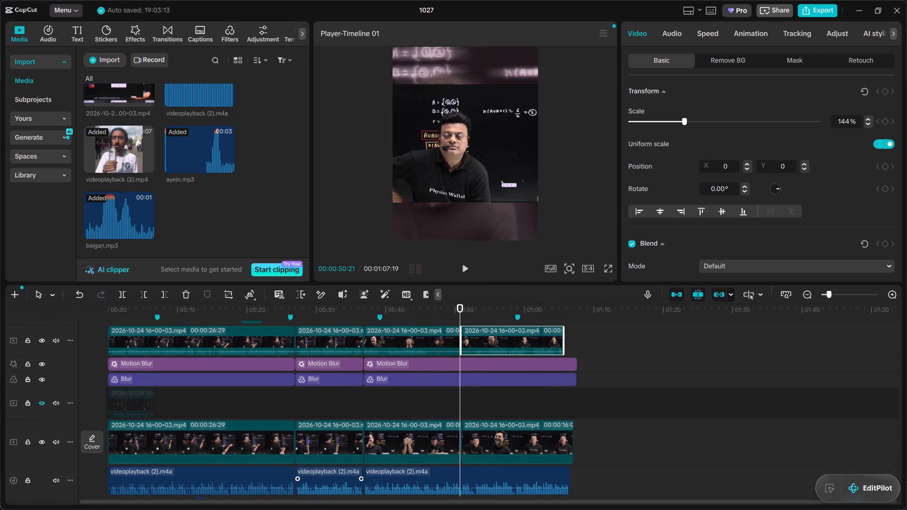
pyautogui.click(545, 339)
pyautogui.press('BackSpace')
pyautogui.click(493, 433)
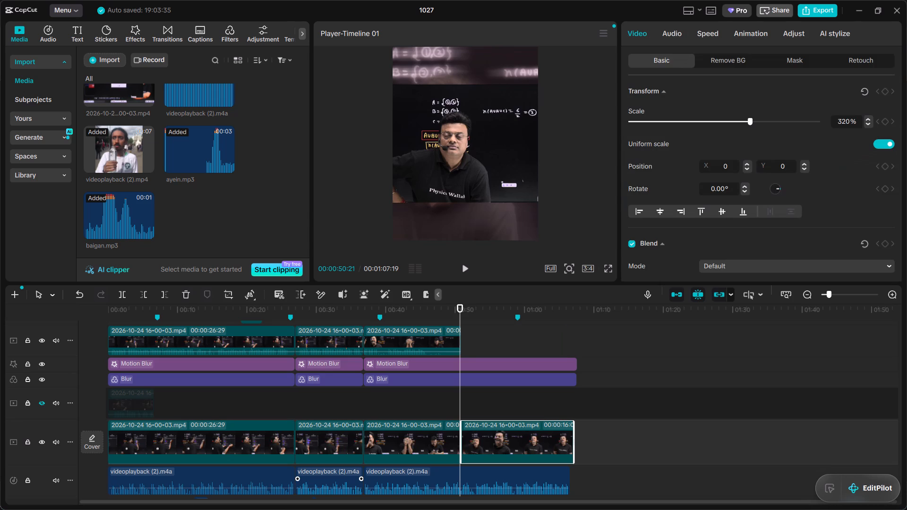
pyautogui.press('BackSpace')
# Split the background music, Motion Blur and Blur segments where the remaining lecture clips end.
pyautogui.scroll(-5, 661, 488)
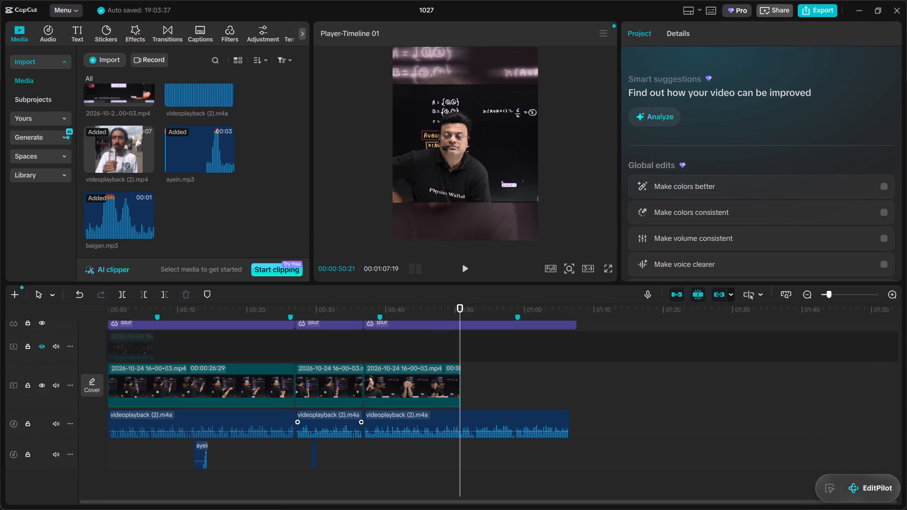
pyautogui.press('b')
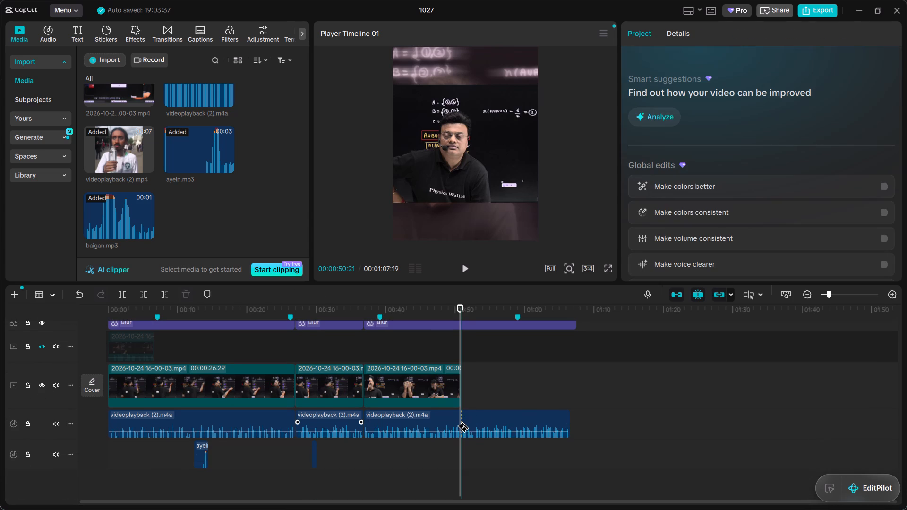
pyautogui.click(463, 421)
pyautogui.scroll(3, 468, 409)
pyautogui.click(463, 349)
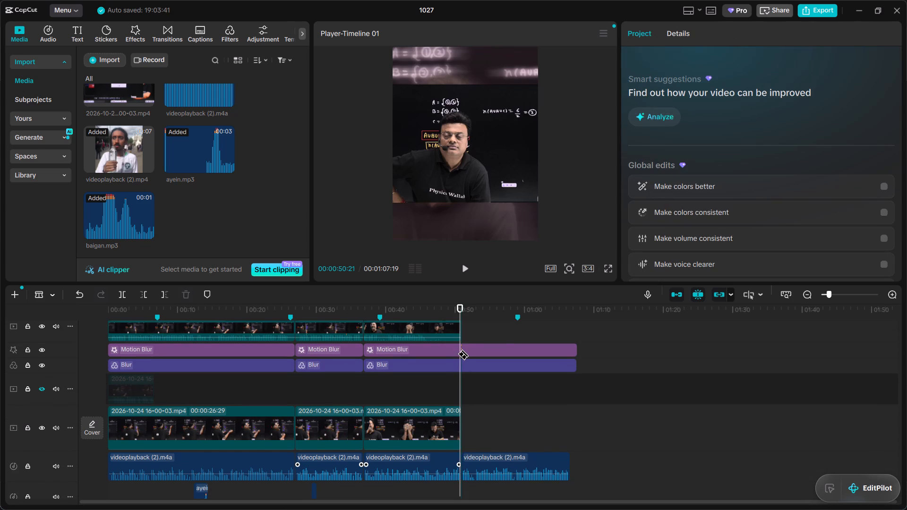
pyautogui.click(463, 361)
# Delete the leftover Motion Blur, Blur and background music pieces after the end of the lecture clips.
pyautogui.scroll(-4, 468, 378)
pyautogui.scroll(7, 468, 378)
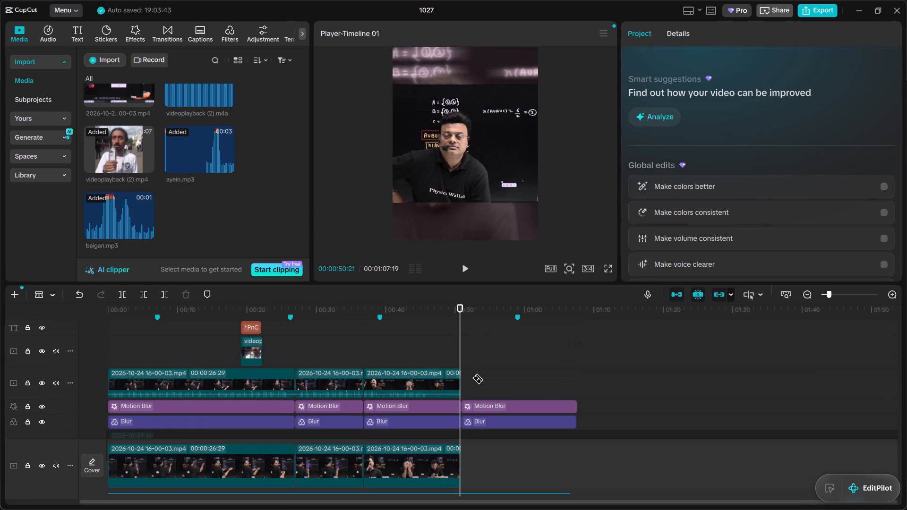
pyautogui.press('a')
pyautogui.click(486, 403)
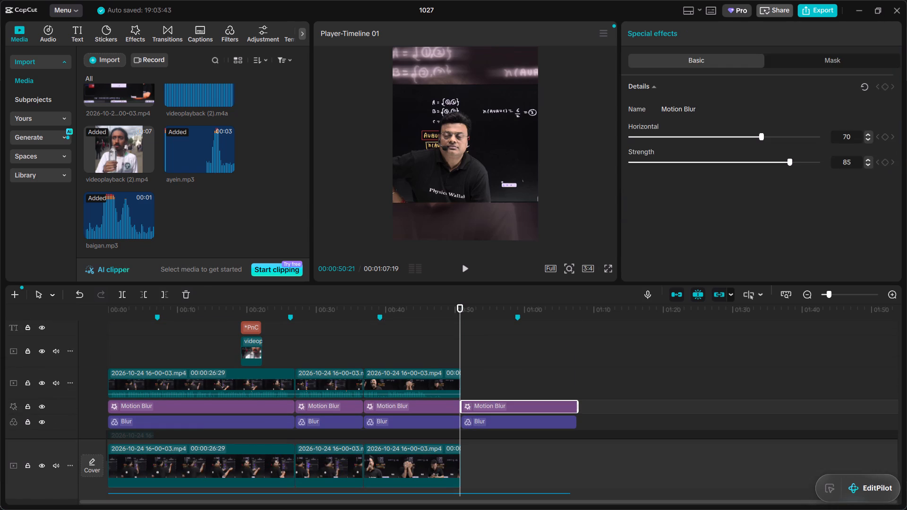
pyautogui.press('BackSpace')
pyautogui.click(500, 422)
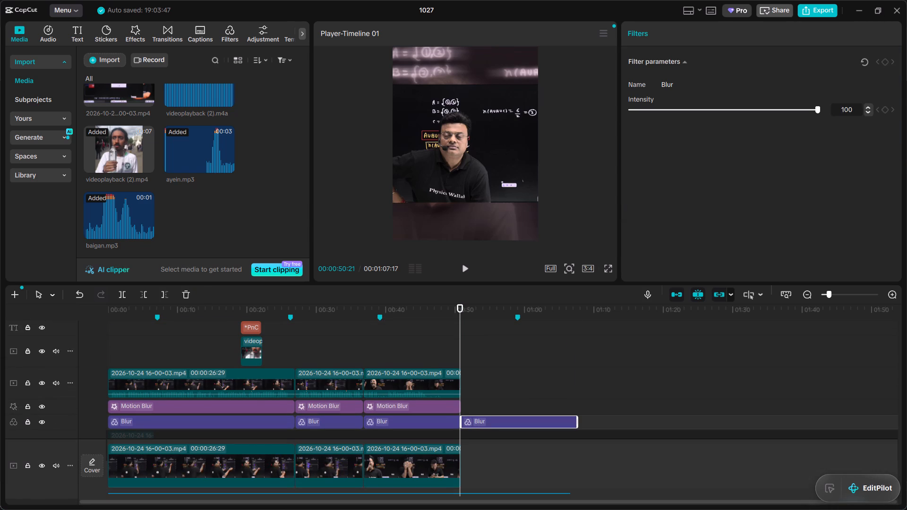
pyautogui.press('BackSpace')
pyautogui.scroll(-4, 491, 406)
pyautogui.click(521, 458)
pyautogui.press('BackSpace')
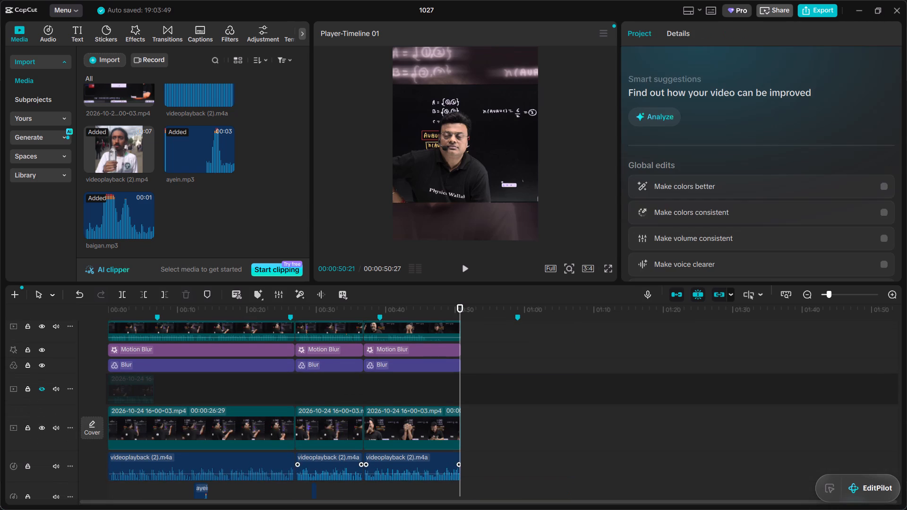
# Add a title near the timeline's start using the trending text effect with black lettering on a white box.
pyautogui.scroll(6, 302, 346)
pyautogui.moveTo(249, 311); pyautogui.dragTo(109, 317)
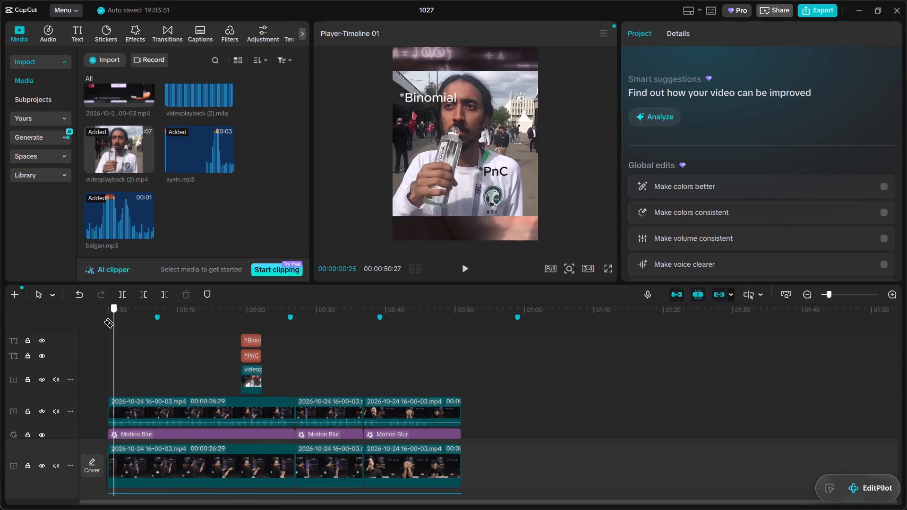
pyautogui.moveTo(109, 317); pyautogui.dragTo(97, 319)
pyautogui.scroll(3, 135, 180)
pyautogui.scroll(-1, 141, 218)
pyautogui.scroll(-1, 132, 260)
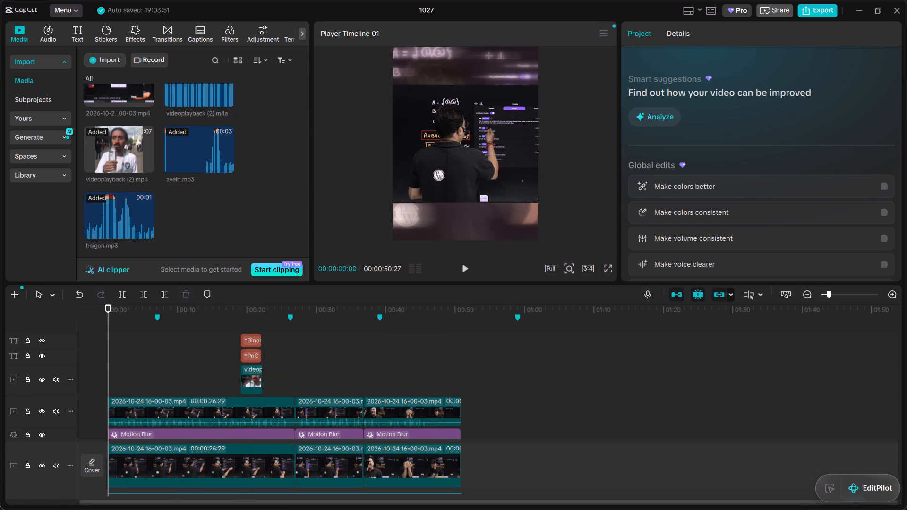
pyautogui.click(73, 41)
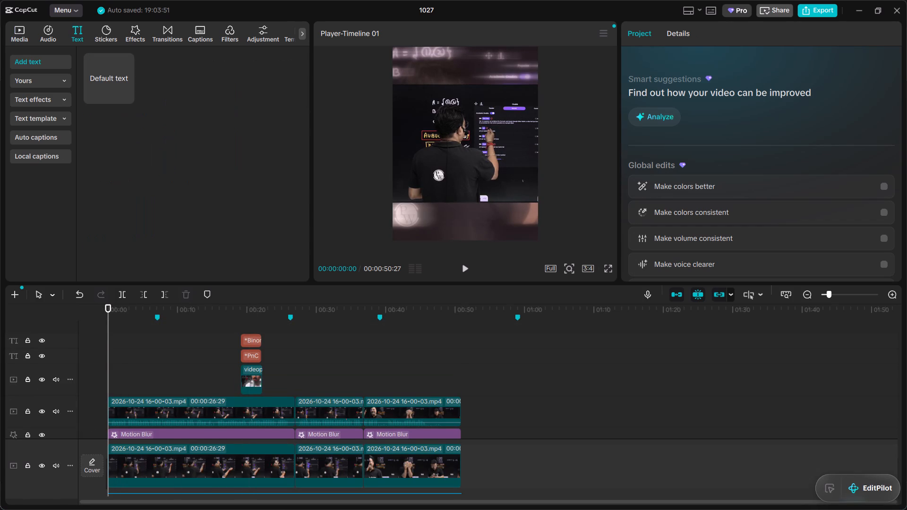
pyautogui.click(43, 93)
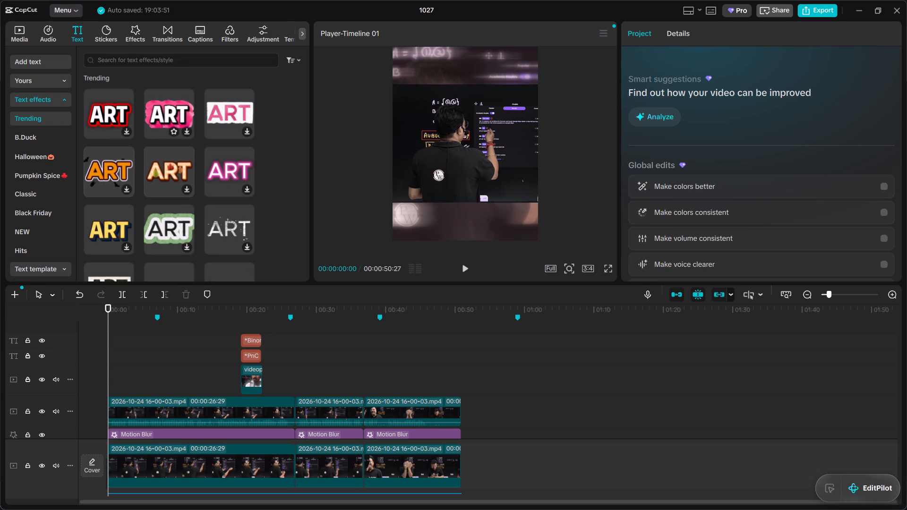
pyautogui.scroll(-2, 177, 145)
pyautogui.moveTo(111, 183); pyautogui.dragTo(114, 185)
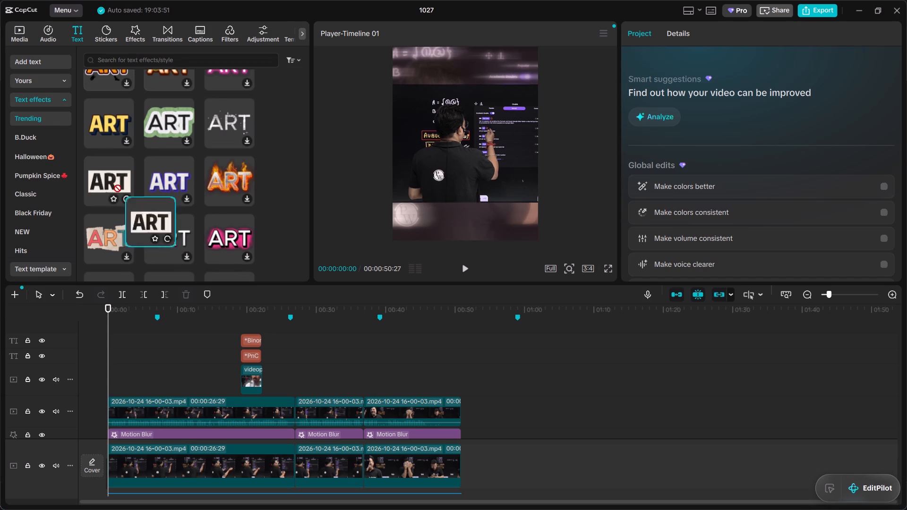
pyautogui.moveTo(114, 185); pyautogui.dragTo(125, 385)
# Move the new title to start at 0:00 on the same track as the *PnC caption.
pyautogui.moveTo(131, 362); pyautogui.dragTo(119, 378)
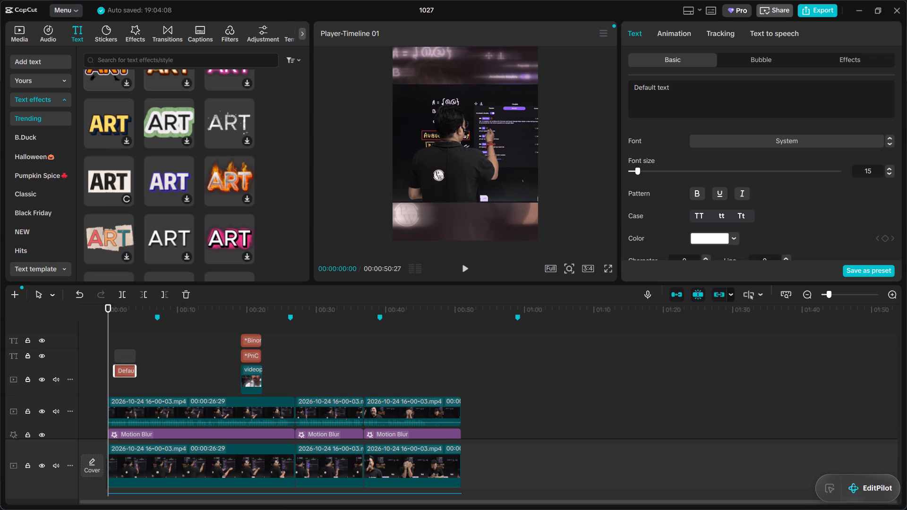
pyautogui.moveTo(119, 378); pyautogui.dragTo(116, 396)
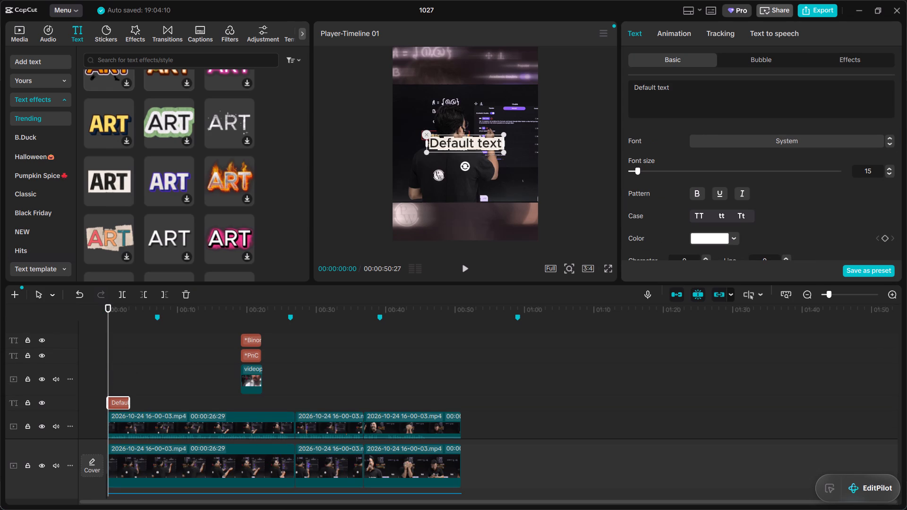
pyautogui.moveTo(120, 400); pyautogui.dragTo(121, 352)
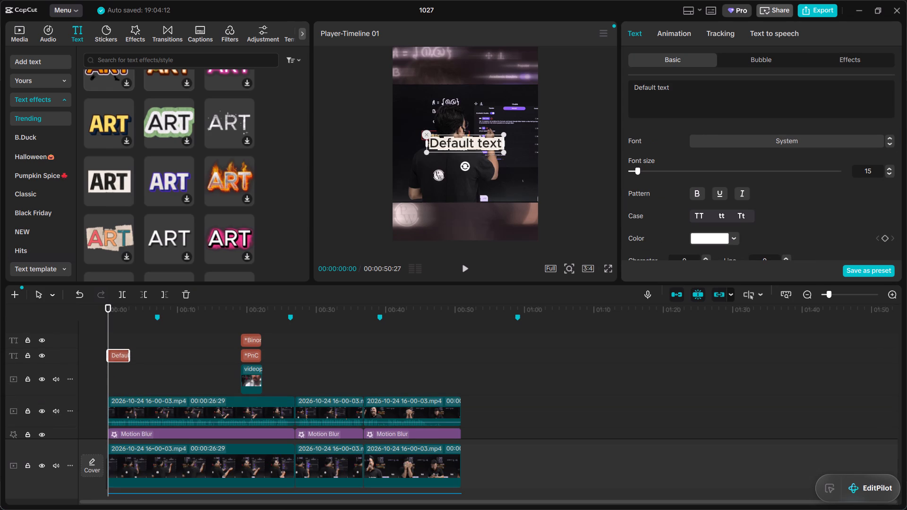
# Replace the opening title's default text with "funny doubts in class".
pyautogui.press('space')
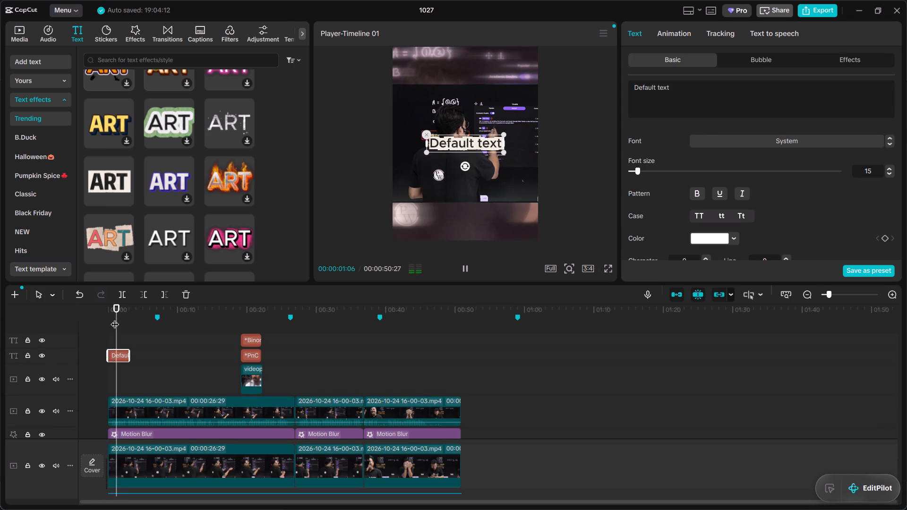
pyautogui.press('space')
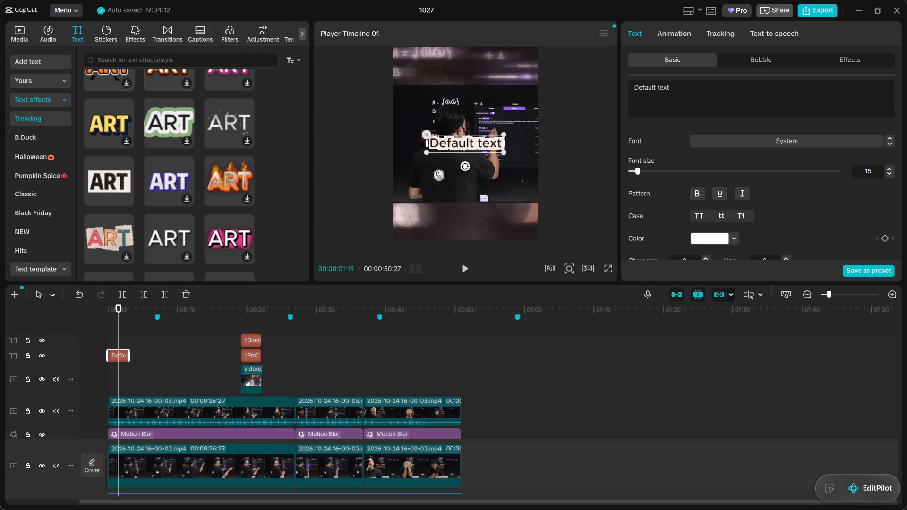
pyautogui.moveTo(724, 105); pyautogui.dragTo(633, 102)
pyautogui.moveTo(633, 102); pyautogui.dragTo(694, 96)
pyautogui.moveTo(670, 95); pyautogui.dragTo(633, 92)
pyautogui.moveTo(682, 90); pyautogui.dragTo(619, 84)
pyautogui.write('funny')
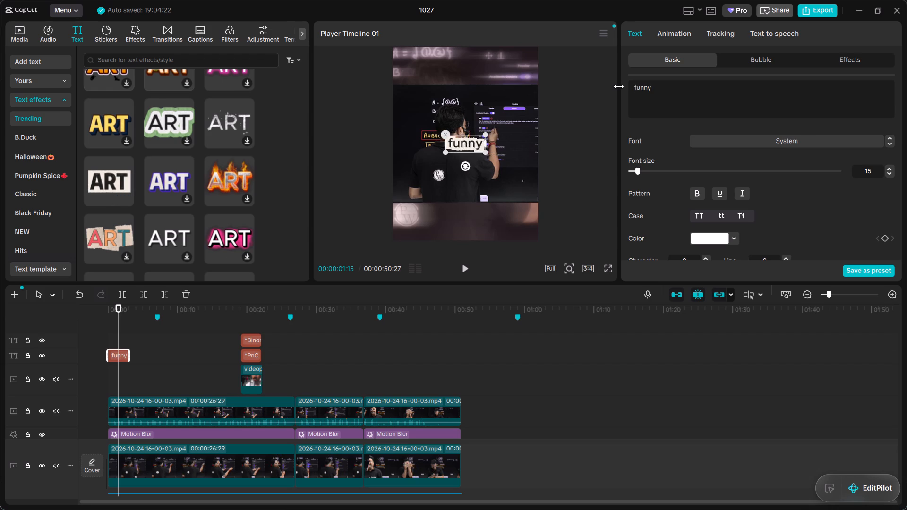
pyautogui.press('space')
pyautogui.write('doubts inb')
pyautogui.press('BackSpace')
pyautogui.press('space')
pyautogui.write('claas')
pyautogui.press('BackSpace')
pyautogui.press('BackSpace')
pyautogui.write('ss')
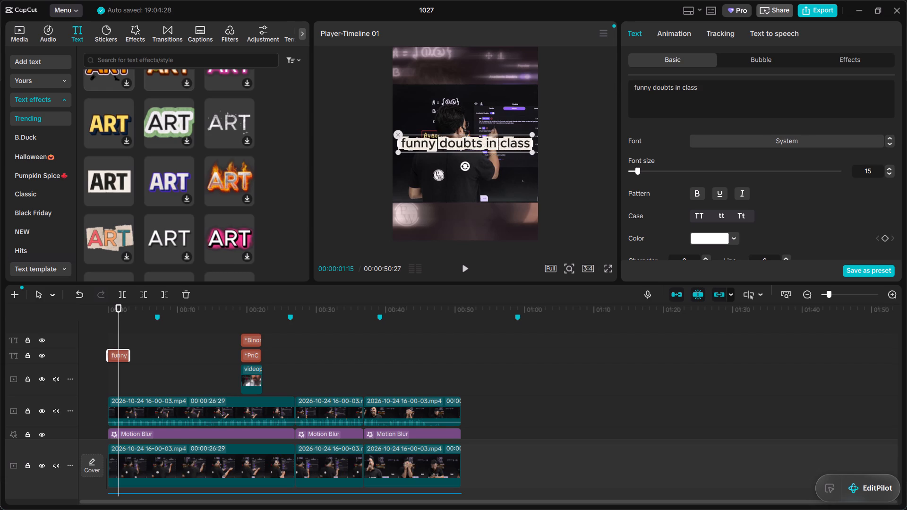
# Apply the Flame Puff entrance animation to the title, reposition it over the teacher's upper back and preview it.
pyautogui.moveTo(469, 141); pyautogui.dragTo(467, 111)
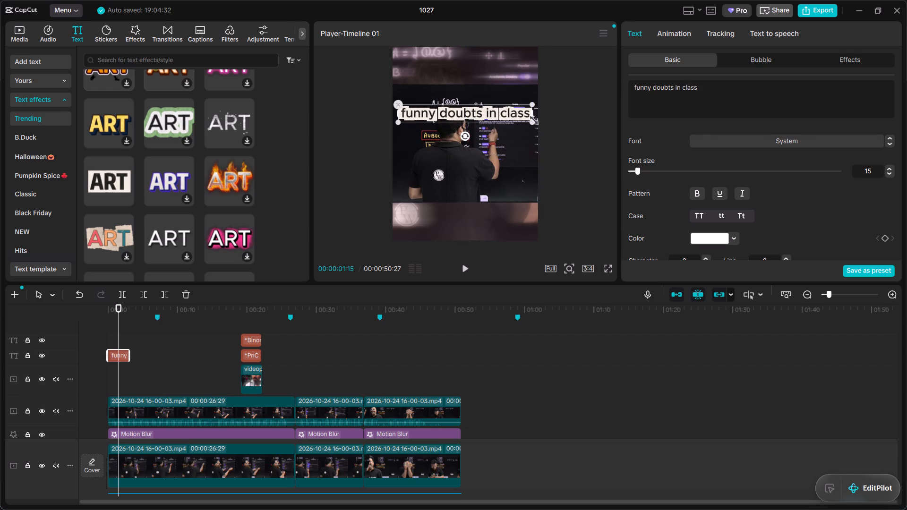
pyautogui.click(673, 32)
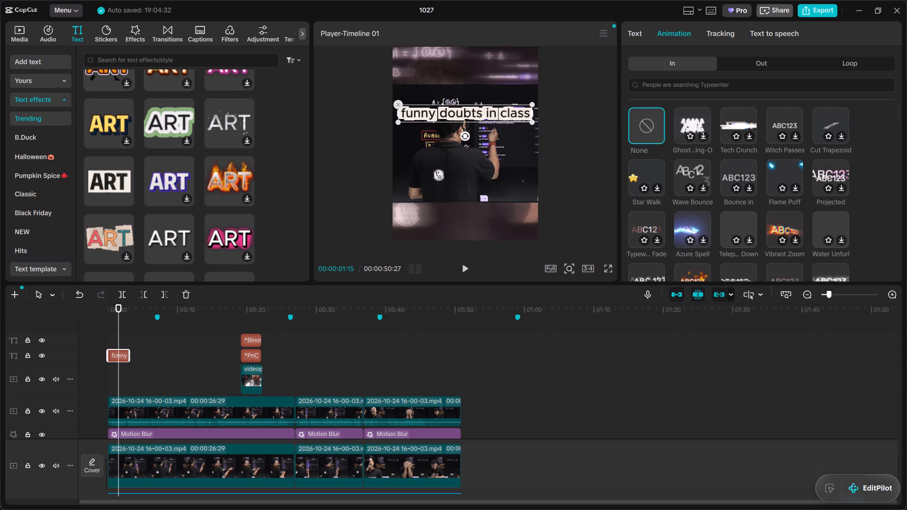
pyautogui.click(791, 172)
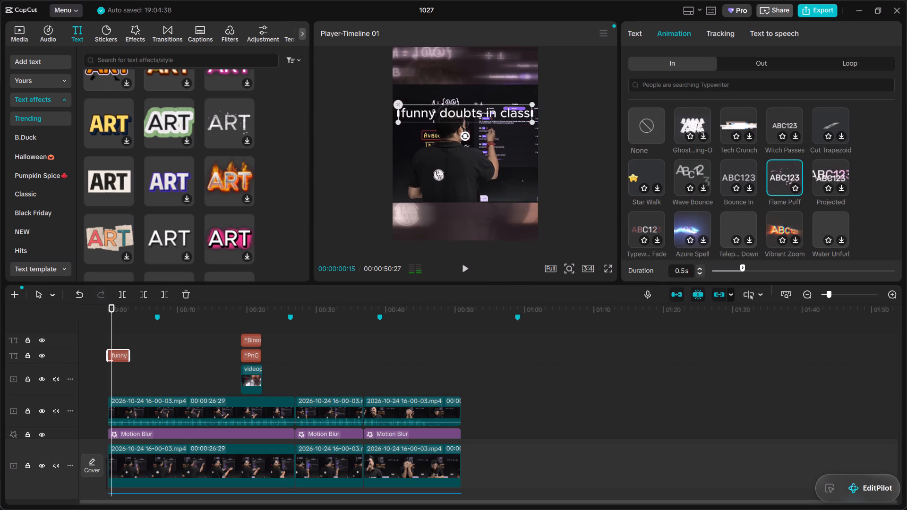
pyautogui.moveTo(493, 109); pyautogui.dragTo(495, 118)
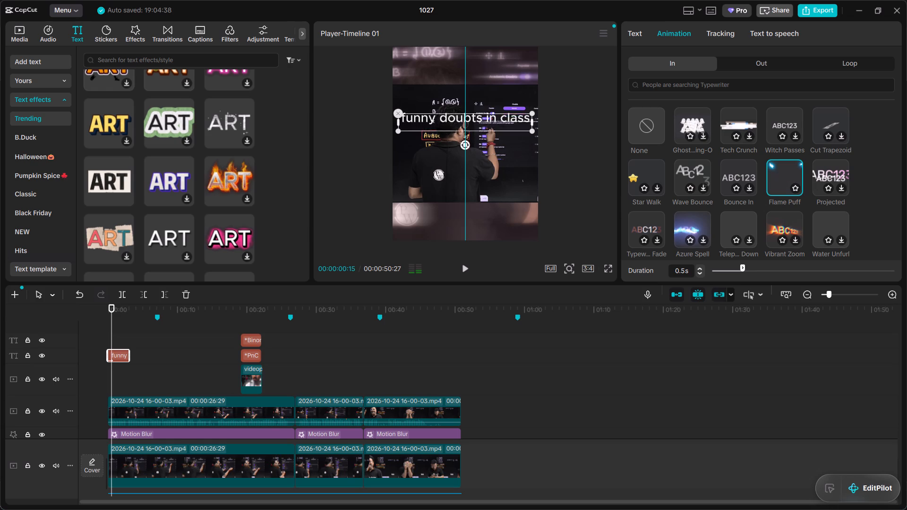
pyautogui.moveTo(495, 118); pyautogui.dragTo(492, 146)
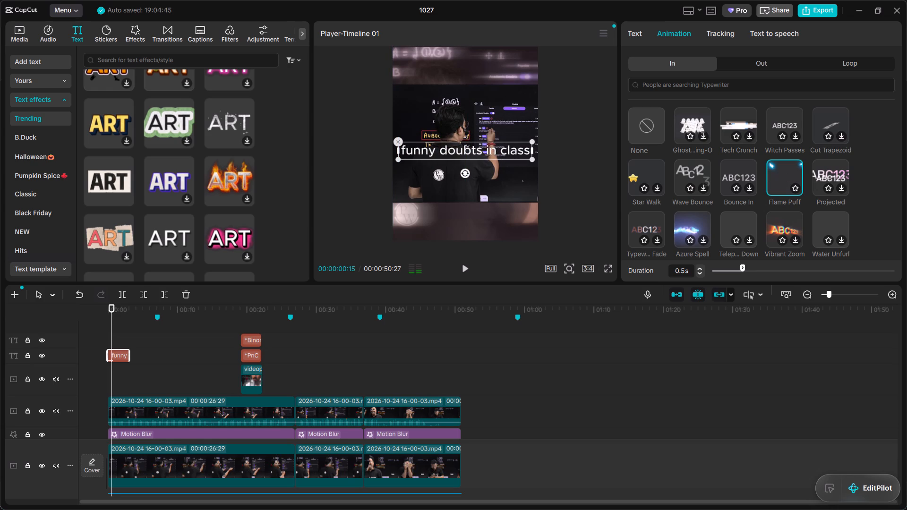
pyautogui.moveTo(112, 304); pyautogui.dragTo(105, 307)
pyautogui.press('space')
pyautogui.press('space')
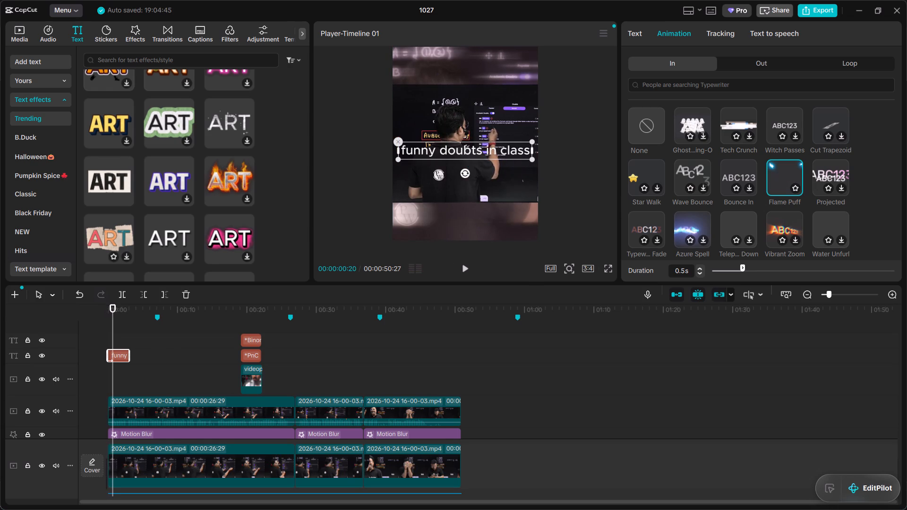
# Replace the title with a fresh one in the black-lettering-on-white-box text effect, starting at 0:00 on the top text track.
pyautogui.scroll(5, 142, 190)
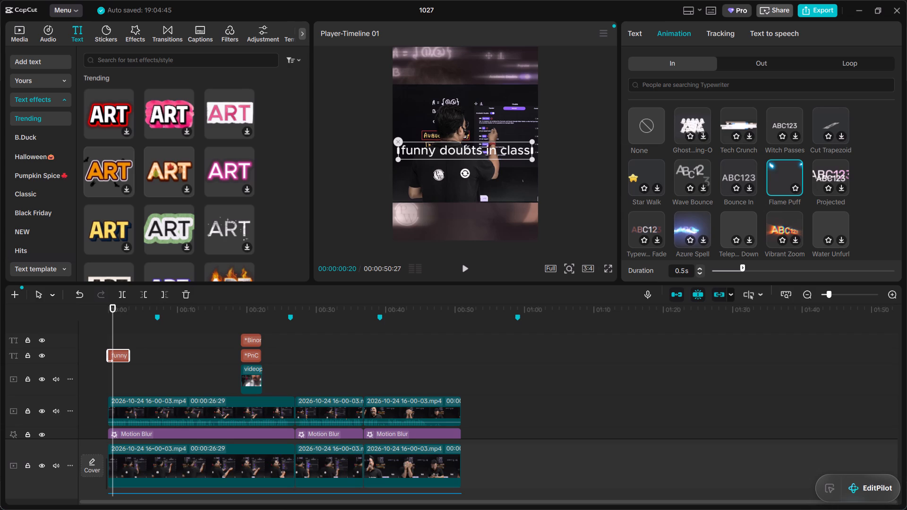
pyautogui.click(642, 33)
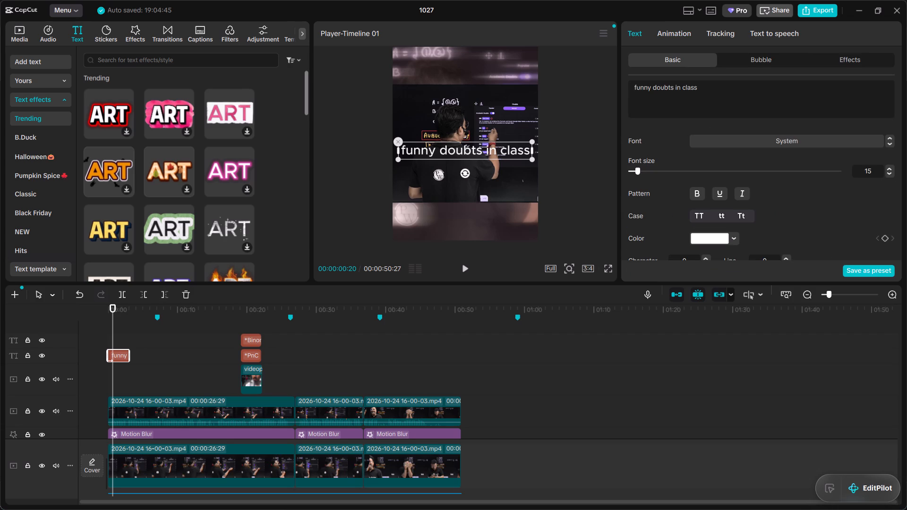
pyautogui.scroll(-2, 110, 204)
pyautogui.moveTo(109, 189); pyautogui.dragTo(110, 344)
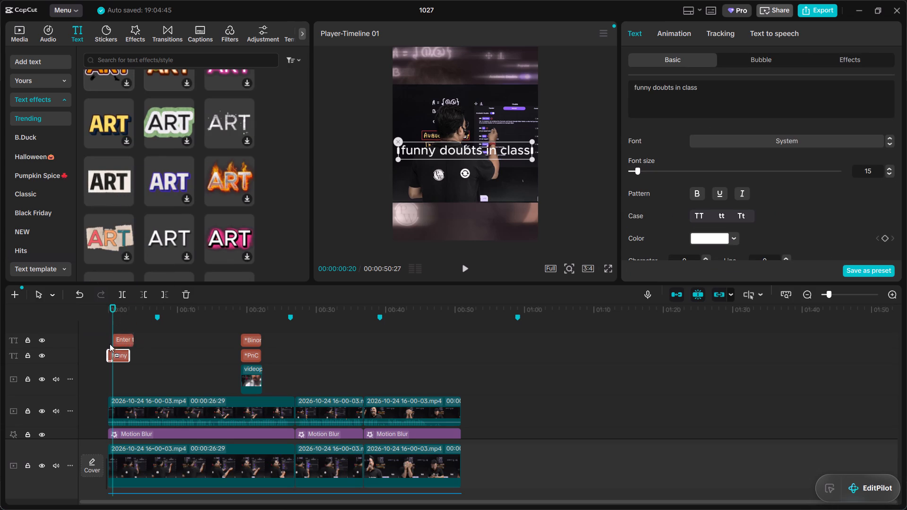
pyautogui.moveTo(110, 344); pyautogui.dragTo(110, 345)
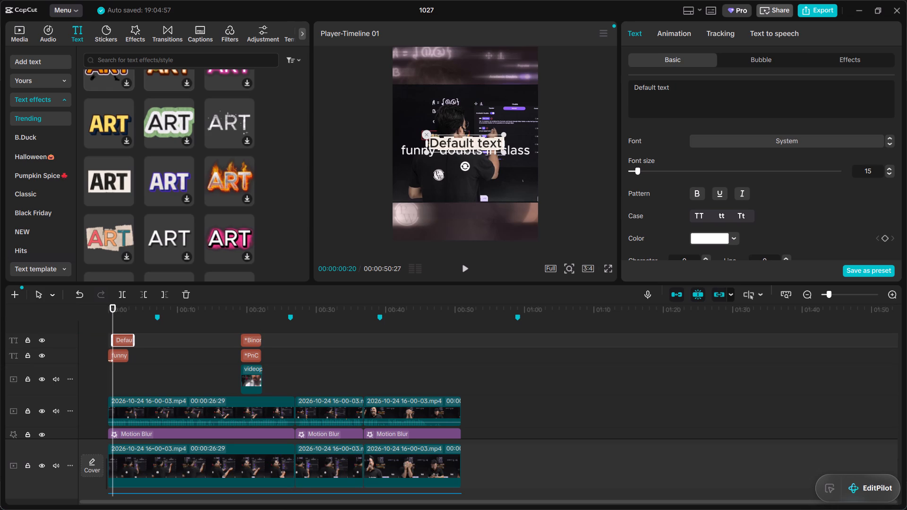
pyautogui.click(118, 358)
pyautogui.press('BackSpace')
pyautogui.moveTo(123, 342); pyautogui.dragTo(117, 340)
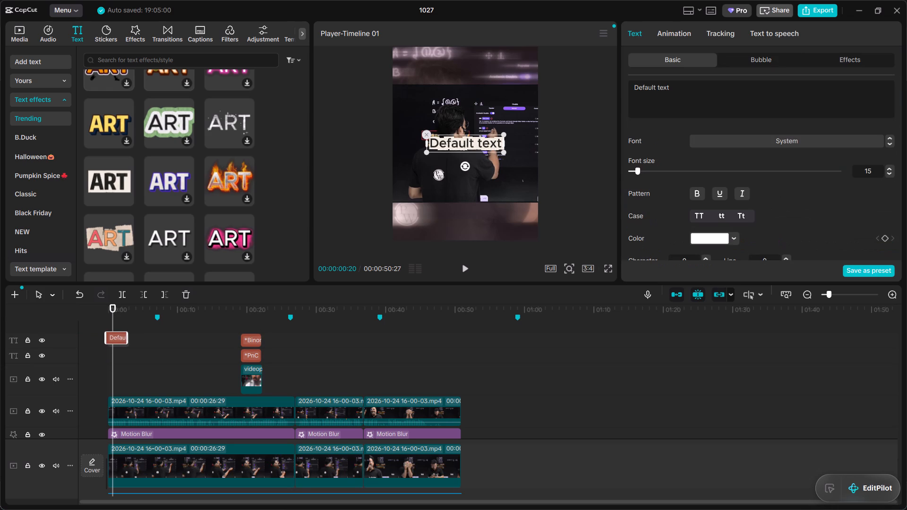
pyautogui.moveTo(117, 340); pyautogui.dragTo(116, 341)
# Apply the Flame Puff entrance animation to the new title.
pyautogui.click(681, 37)
pyautogui.click(776, 185)
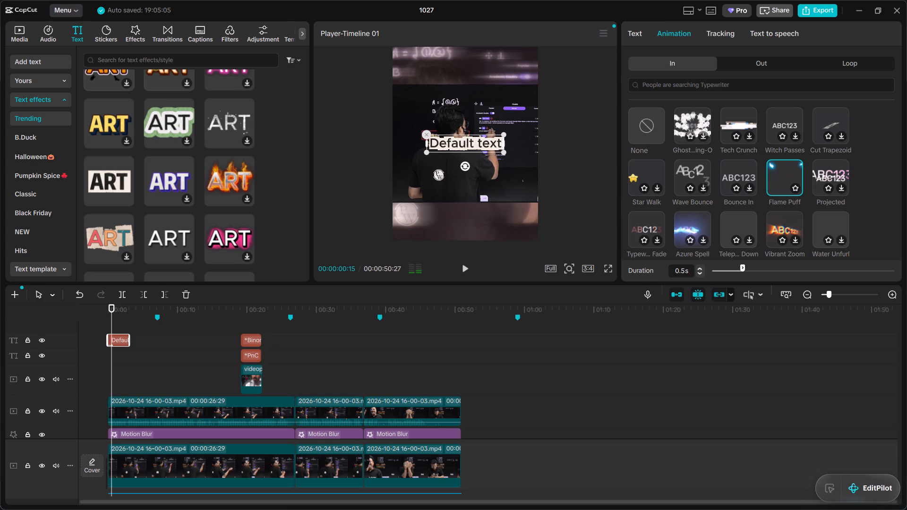
# Set the new title's text to "funny doubts in class".
pyautogui.click(642, 34)
pyautogui.moveTo(702, 96); pyautogui.dragTo(599, 93)
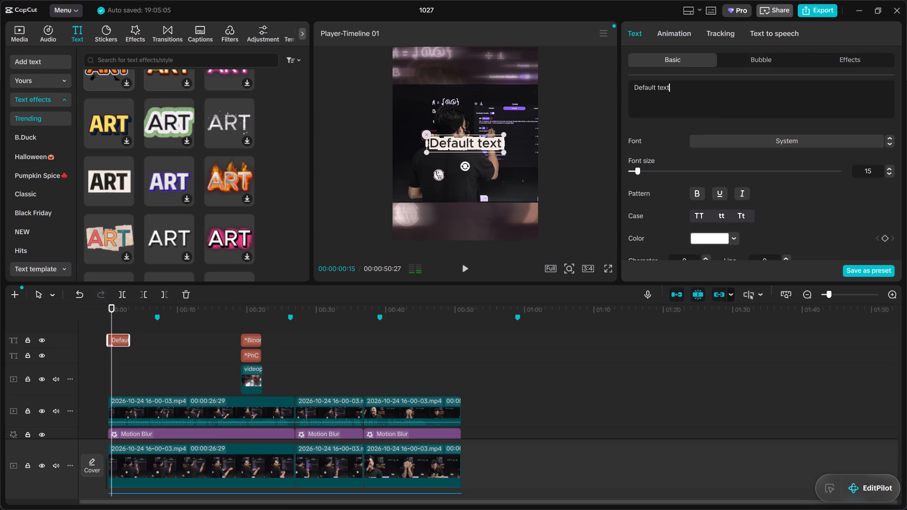
pyautogui.click(656, 98)
pyautogui.hotkey('ctrl', 'a')
pyautogui.write('funny')
pyautogui.press('space')
pyautogui.write('doubts in class')
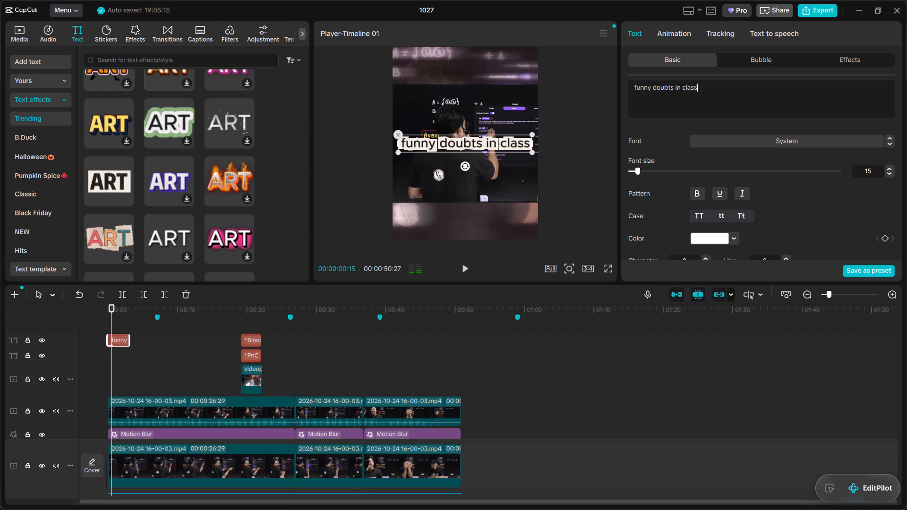
# Replay the title's Flame Puff entrance from the timeline's start to check how it looks.
pyautogui.click(689, 31)
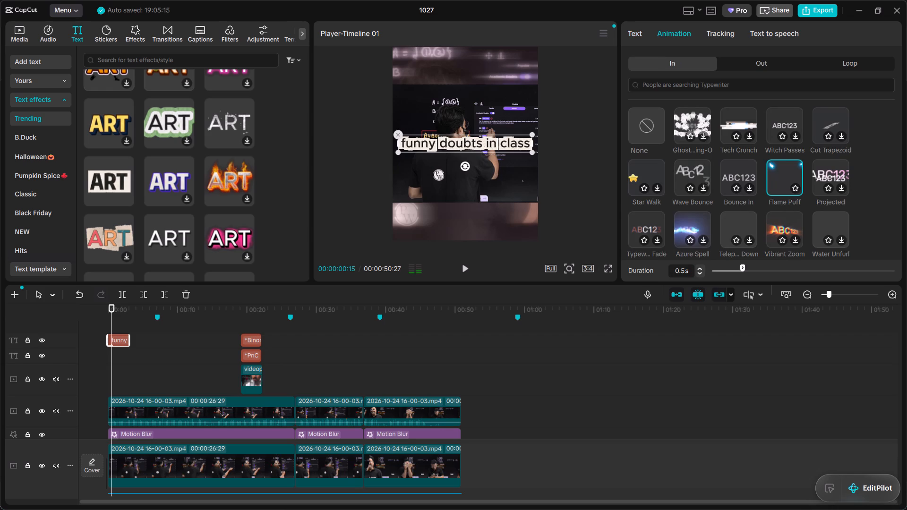
pyautogui.click(788, 179)
pyautogui.moveTo(112, 307); pyautogui.dragTo(105, 307)
pyautogui.press('space')
pyautogui.press('space')
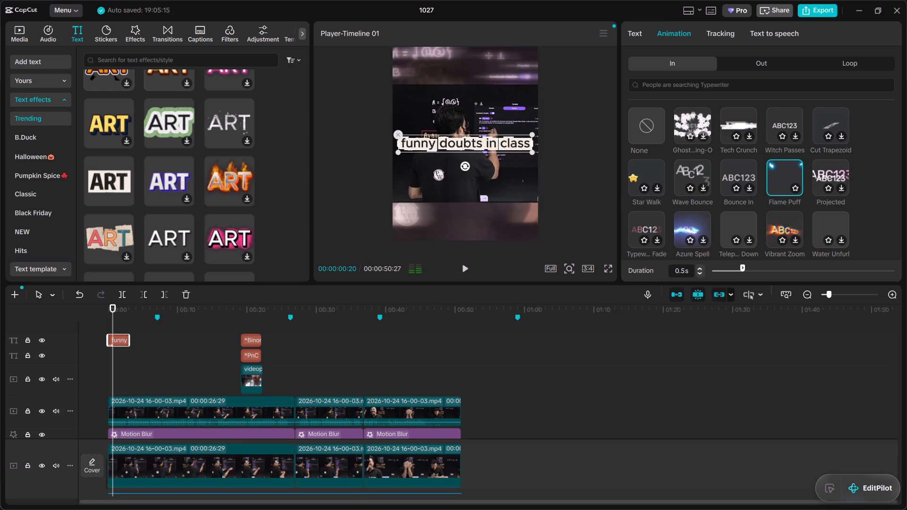
pyautogui.moveTo(114, 308); pyautogui.dragTo(103, 309)
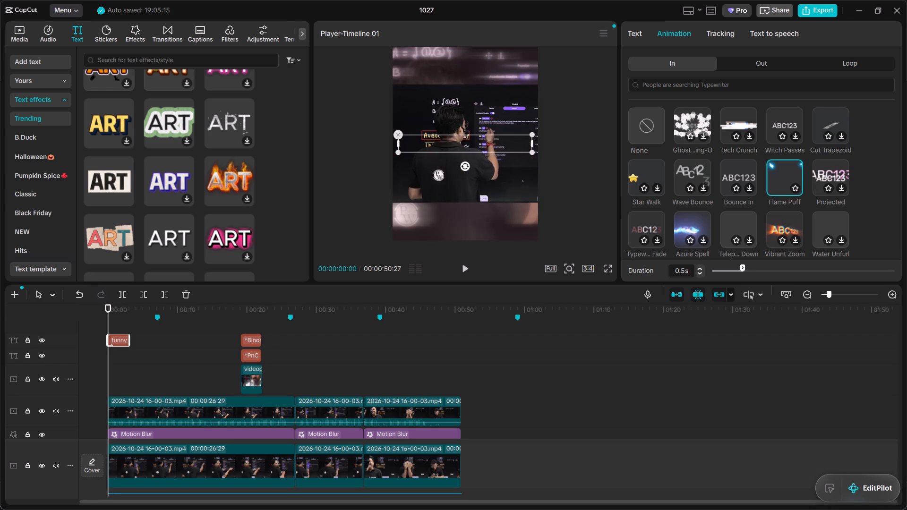
pyautogui.press('space')
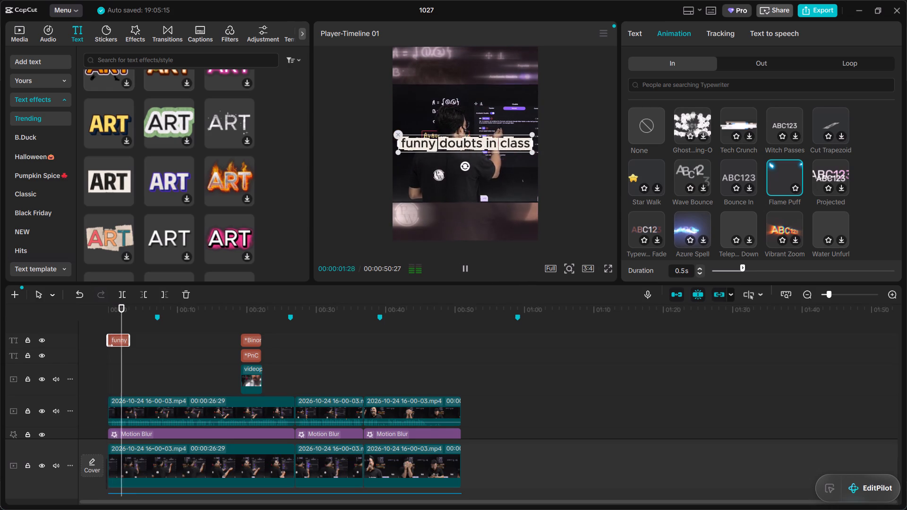
pyautogui.press('space')
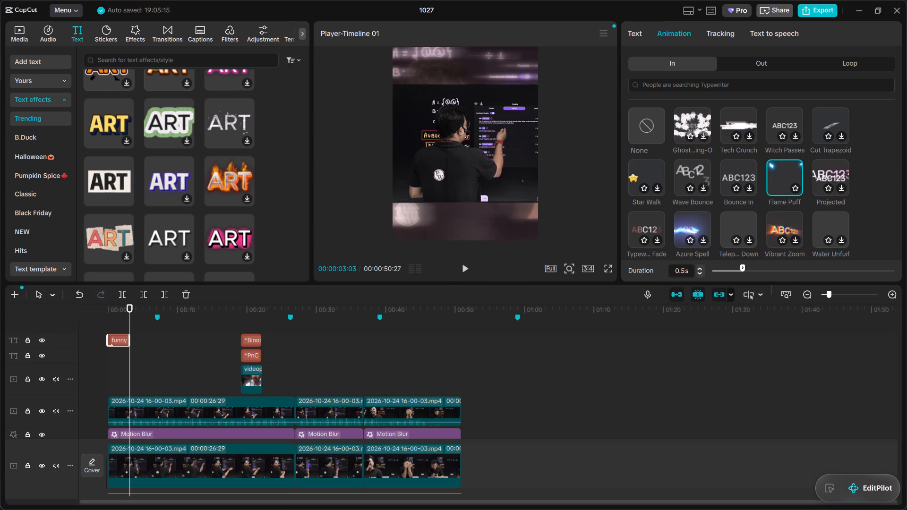
pyautogui.click(114, 308)
pyautogui.moveTo(113, 308); pyautogui.dragTo(102, 311)
pyautogui.press('space')
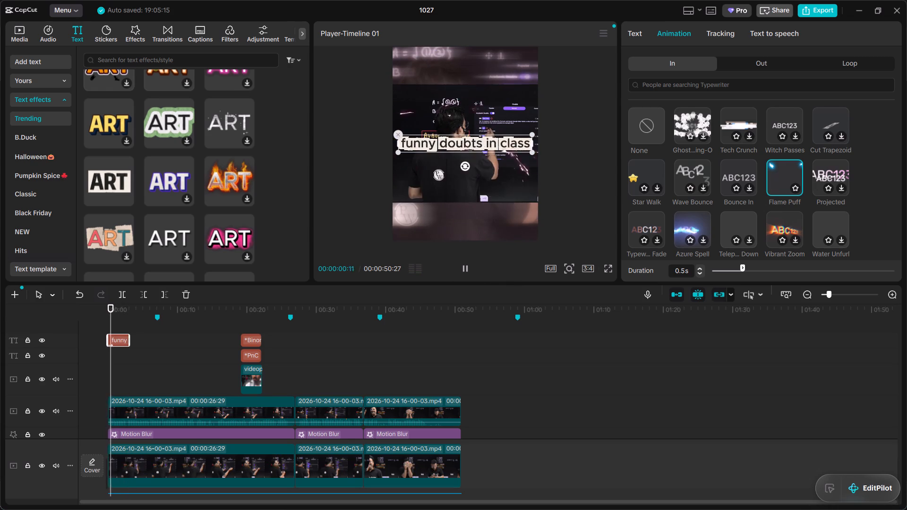
pyautogui.press('space')
pyautogui.moveTo(111, 310); pyautogui.dragTo(104, 312)
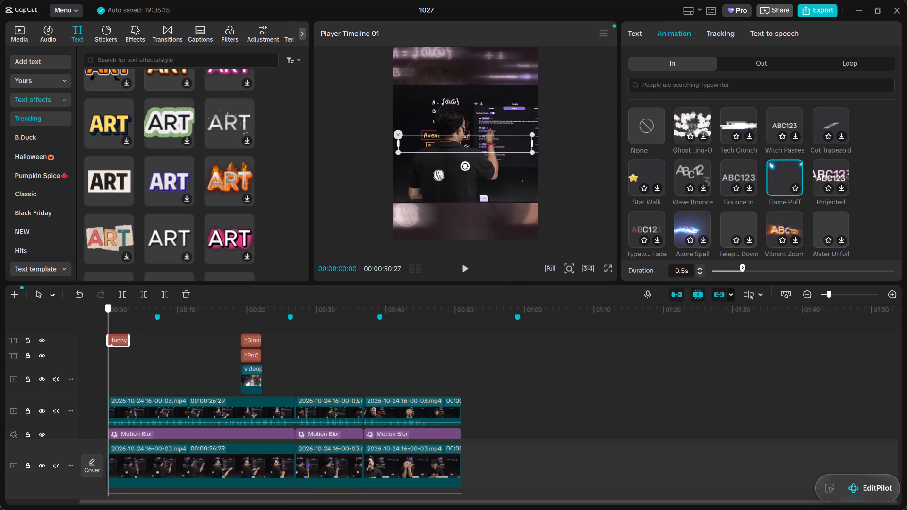
# Switch to File Explorer and audition the punch-gaming-sound-effect file in the sound effects folder.
pyautogui.scroll(-9, 376, 438)
pyautogui.scroll(6, 362, 436)
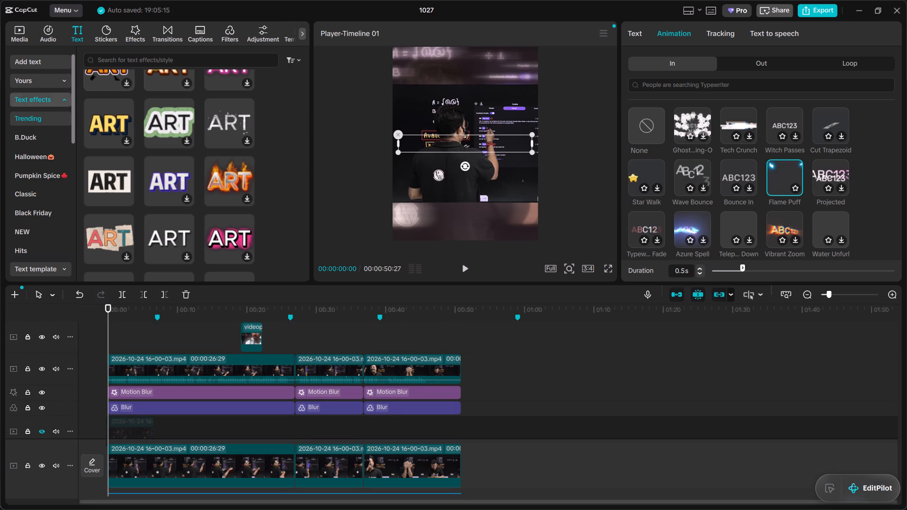
pyautogui.hotkey('alt', 'Tab')
pyautogui.hotkey('alt', 'Tab')
pyautogui.hotkey('alt', 'Tab')
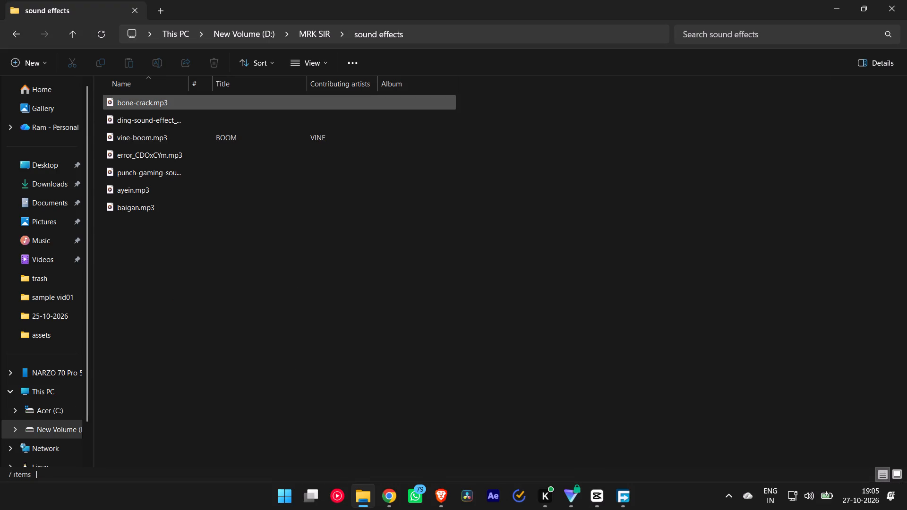
pyautogui.doubleClick(150, 175)
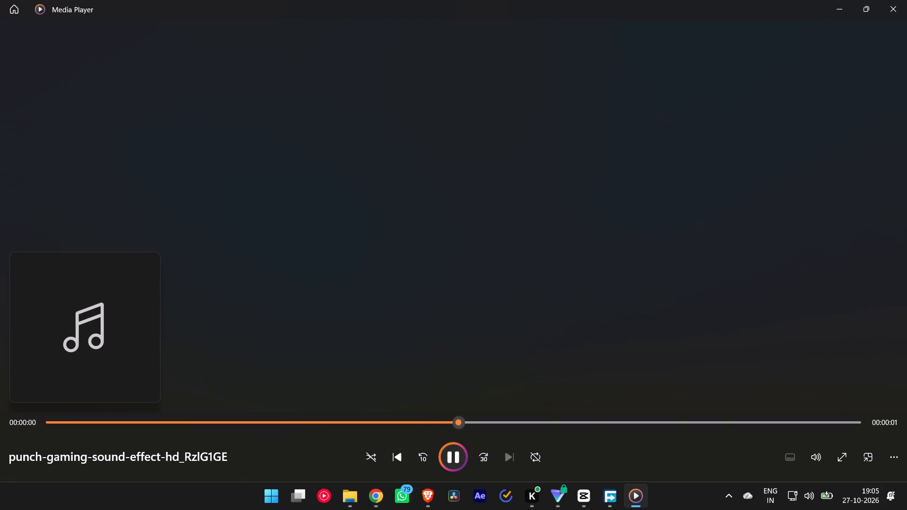
pyautogui.click(894, 0)
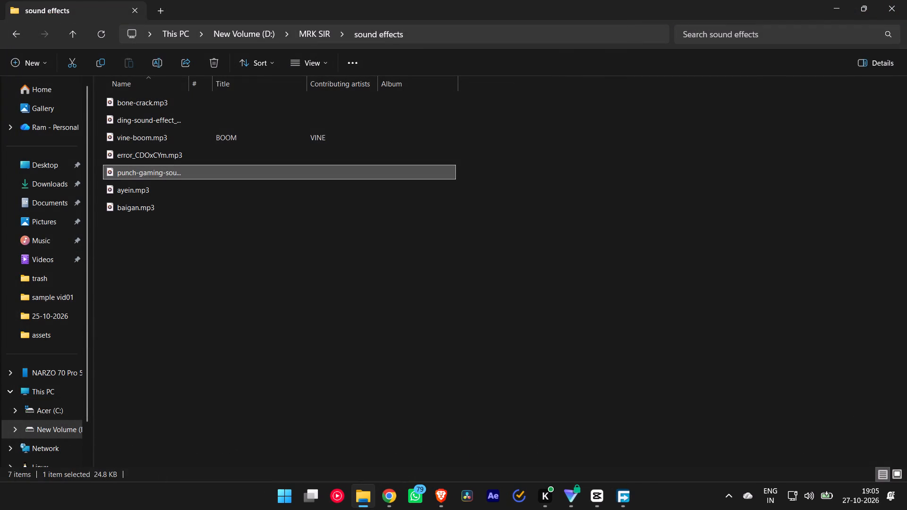
# Switch to CapCut and import the punch-gaming-sound-effect file from the sound effects folder into the project media.
pyautogui.click(598, 505)
pyautogui.click(14, 24)
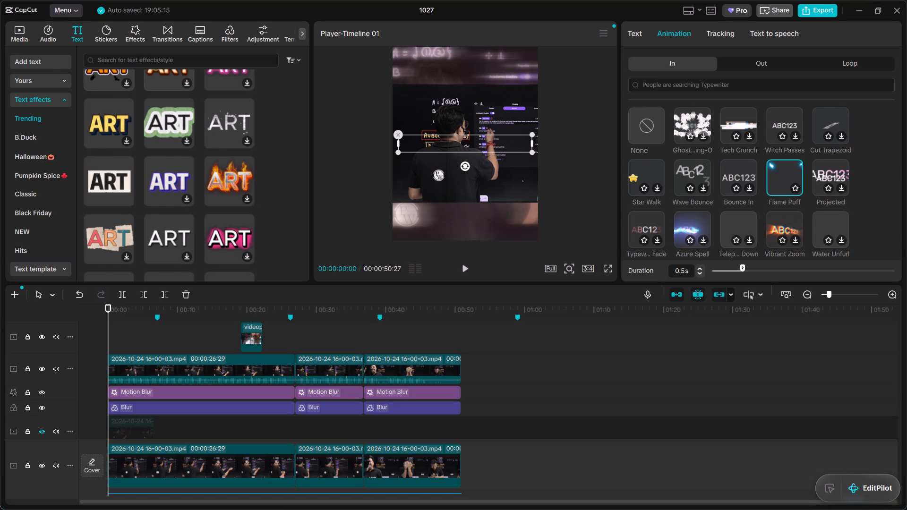
pyautogui.click(121, 63)
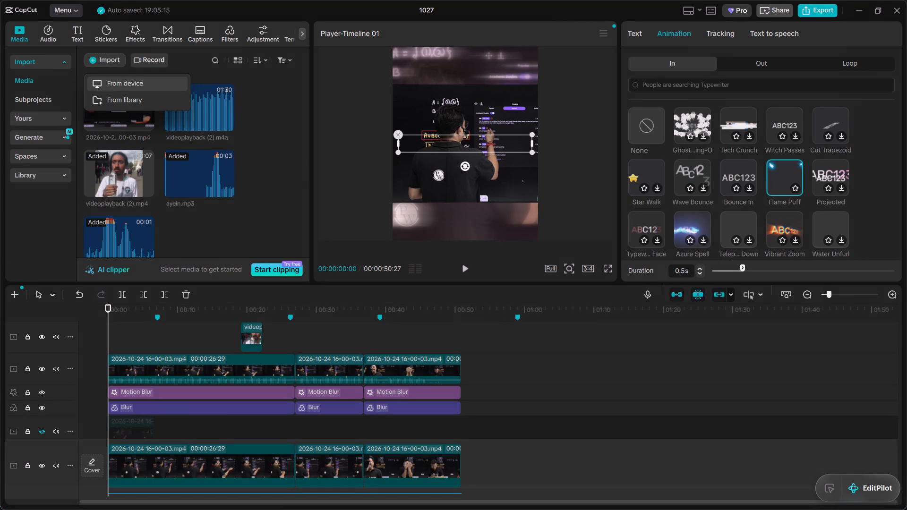
pyautogui.click(147, 85)
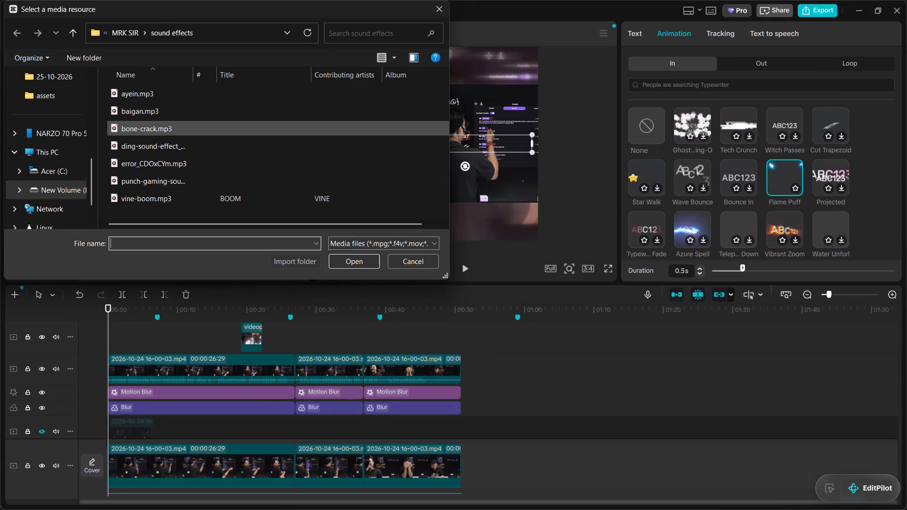
pyautogui.doubleClick(148, 183)
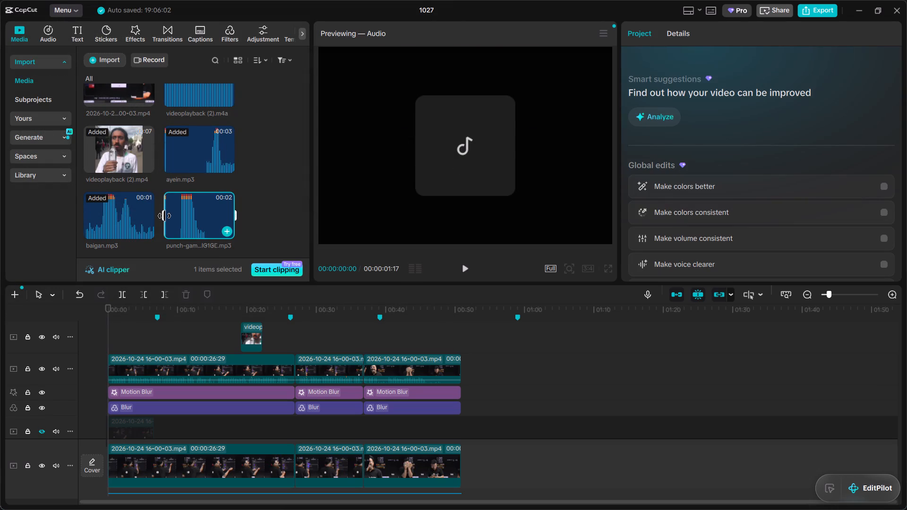
# Trim the punch sound's source range to run from 00:00:00:09 to 00:00:01:00.
pyautogui.moveTo(164, 216); pyautogui.dragTo(177, 215)
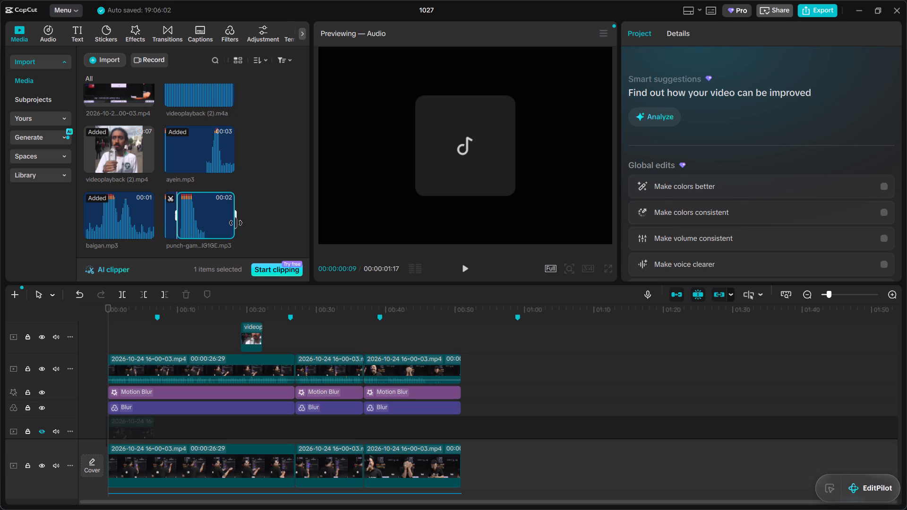
pyautogui.moveTo(236, 221); pyautogui.dragTo(210, 227)
pyautogui.scroll(-1, 184, 216)
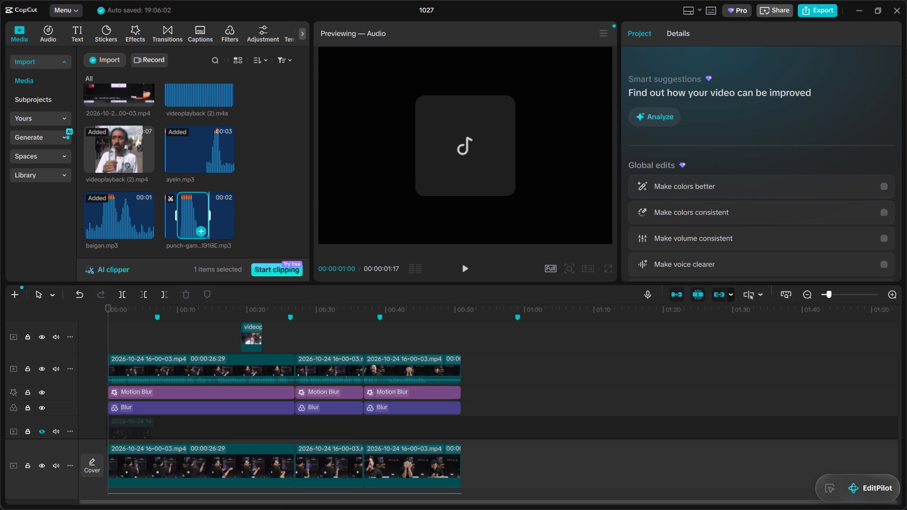
# Place the trimmed punch sound at the very start of the timeline, on the audio track holding the ayein sound effect.
pyautogui.moveTo(184, 212); pyautogui.dragTo(126, 497)
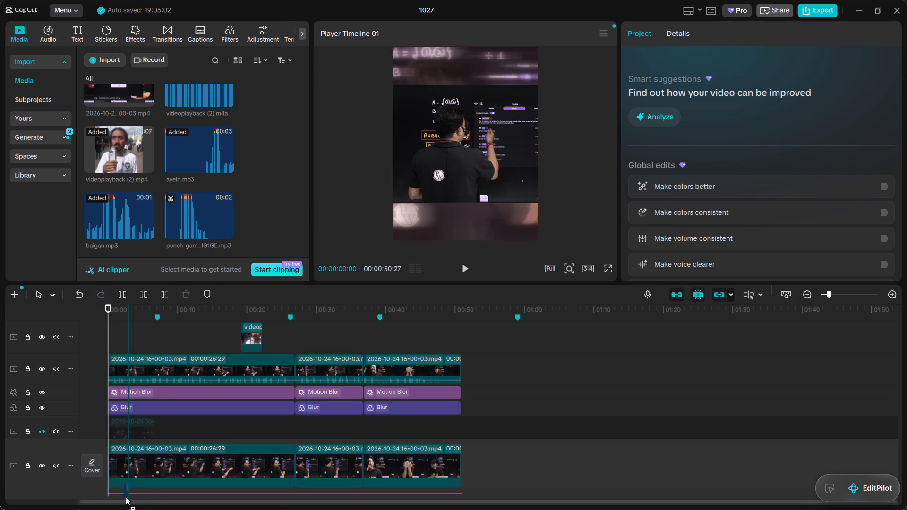
pyautogui.moveTo(126, 497); pyautogui.dragTo(212, 224)
pyautogui.scroll(-2, 257, 216)
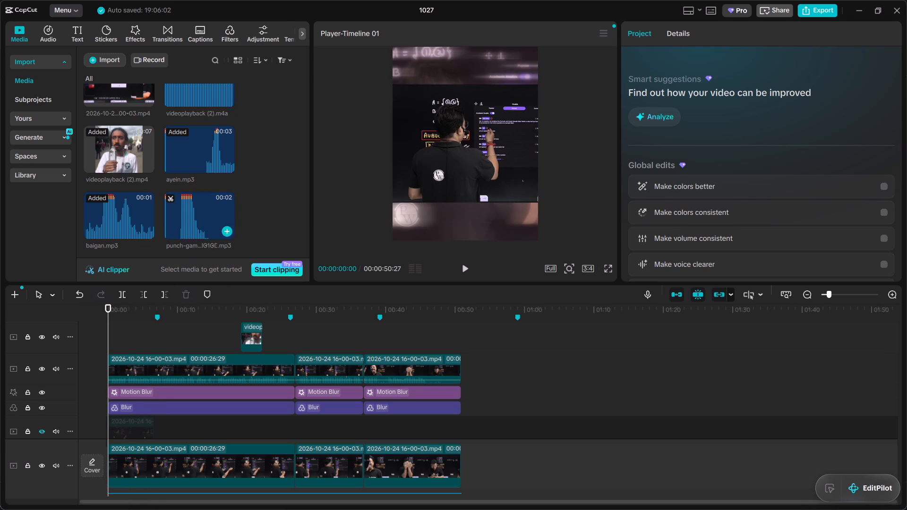
pyautogui.scroll(-4, 257, 216)
pyautogui.scroll(-6, 338, 411)
pyautogui.click(195, 212)
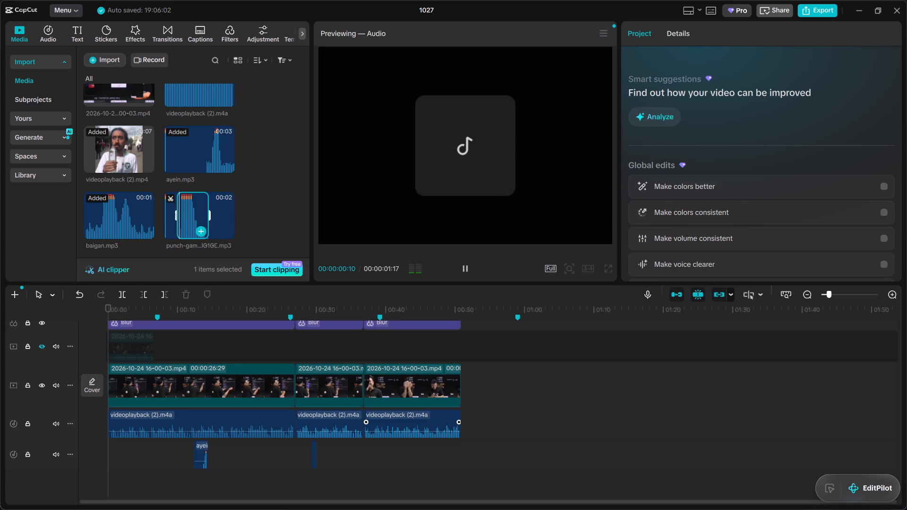
pyautogui.moveTo(187, 216); pyautogui.dragTo(122, 449)
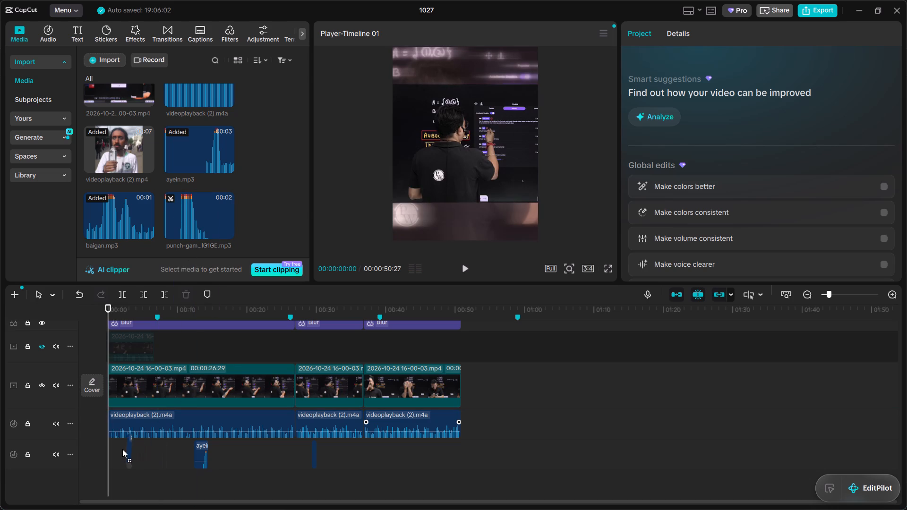
pyautogui.moveTo(122, 449); pyautogui.dragTo(109, 453)
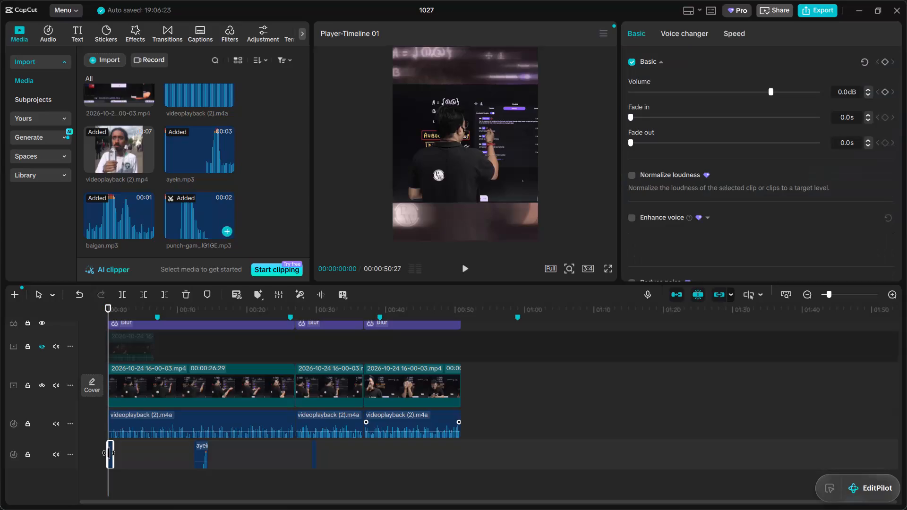
# Lower the punch sound's volume to -9.3 dB, replaying the opening to judge its loudness.
pyautogui.scroll(2, 137, 319)
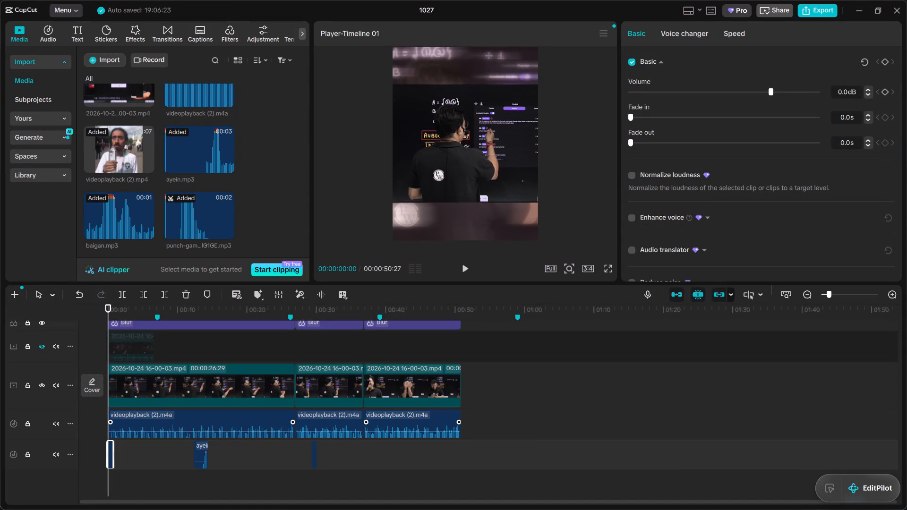
pyautogui.moveTo(768, 93); pyautogui.dragTo(757, 97)
pyautogui.scroll(7, 155, 345)
pyautogui.press('space')
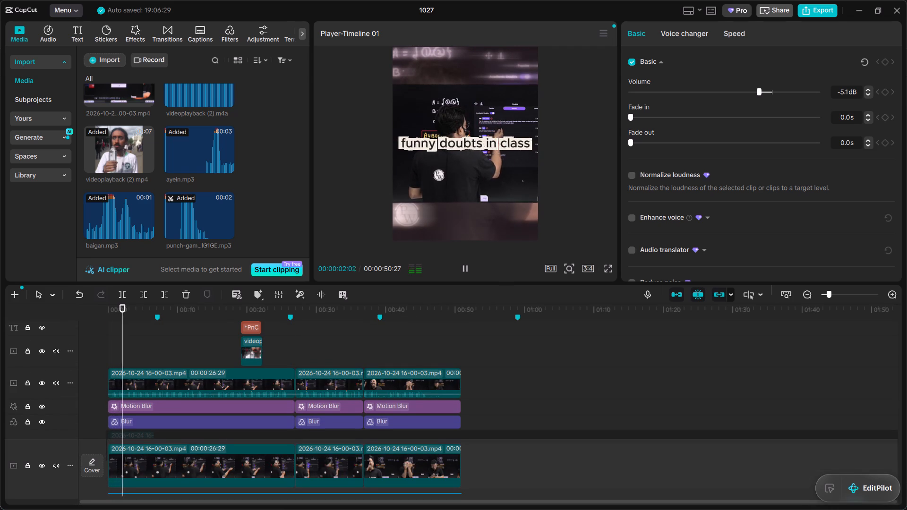
pyautogui.press('space')
pyautogui.moveTo(759, 89); pyautogui.dragTo(747, 92)
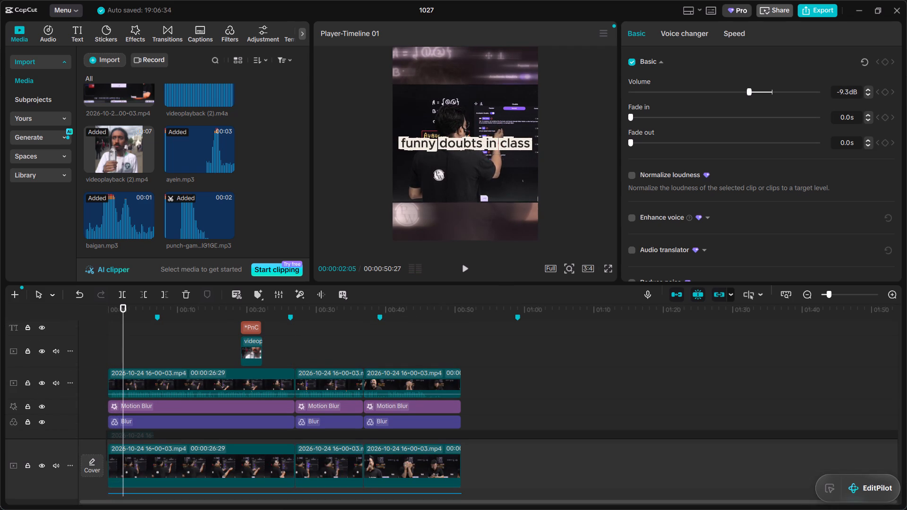
pyautogui.moveTo(113, 310); pyautogui.dragTo(96, 310)
pyautogui.press('space')
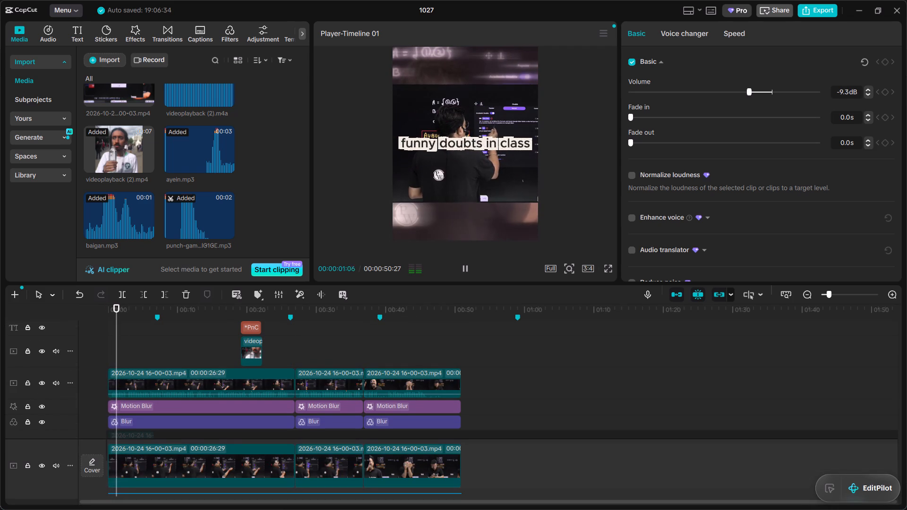
pyautogui.press('space')
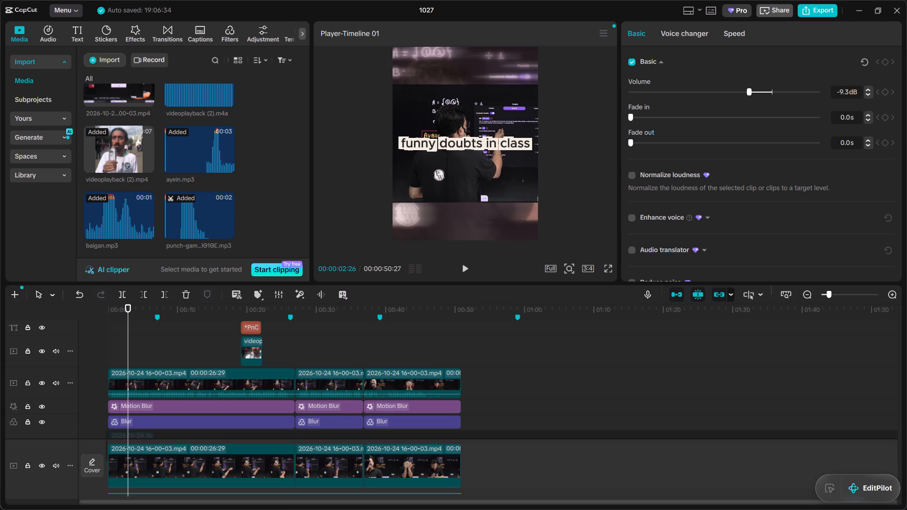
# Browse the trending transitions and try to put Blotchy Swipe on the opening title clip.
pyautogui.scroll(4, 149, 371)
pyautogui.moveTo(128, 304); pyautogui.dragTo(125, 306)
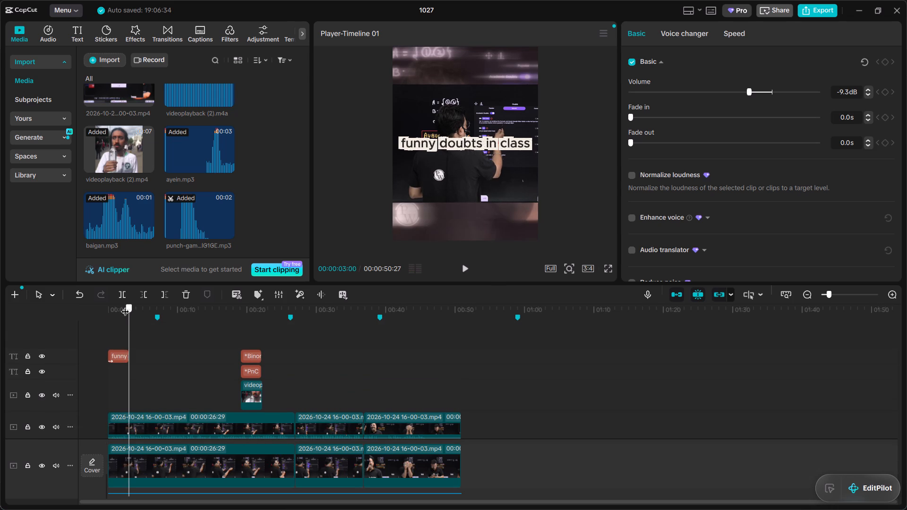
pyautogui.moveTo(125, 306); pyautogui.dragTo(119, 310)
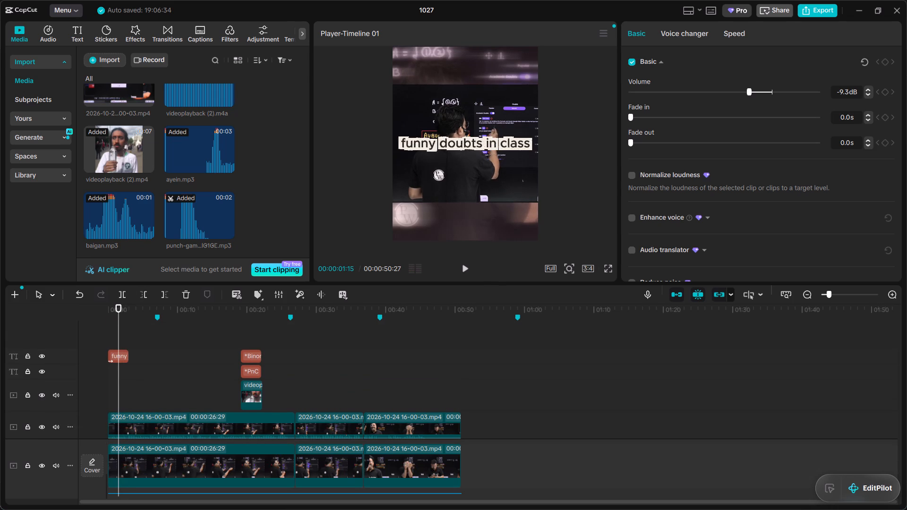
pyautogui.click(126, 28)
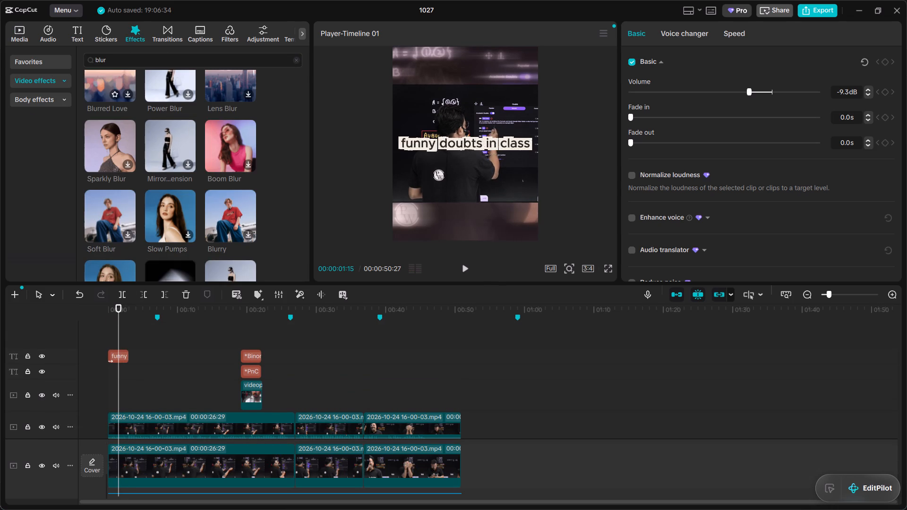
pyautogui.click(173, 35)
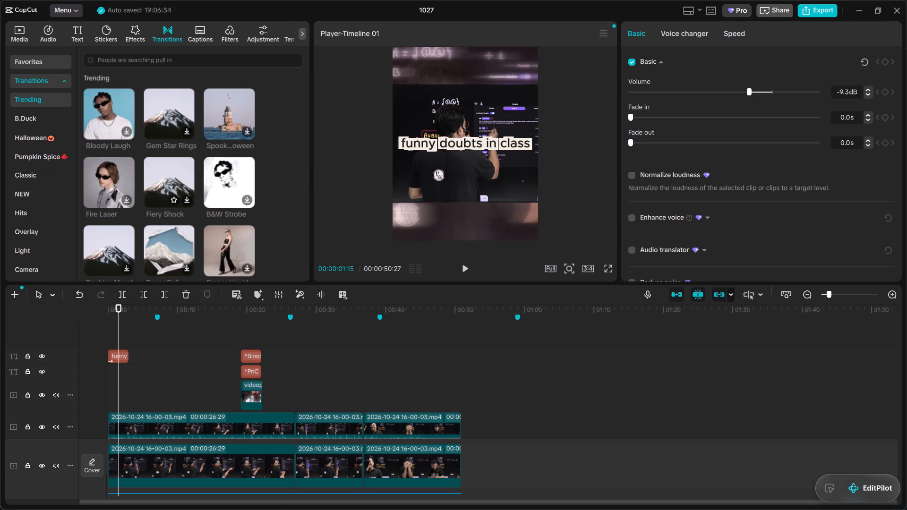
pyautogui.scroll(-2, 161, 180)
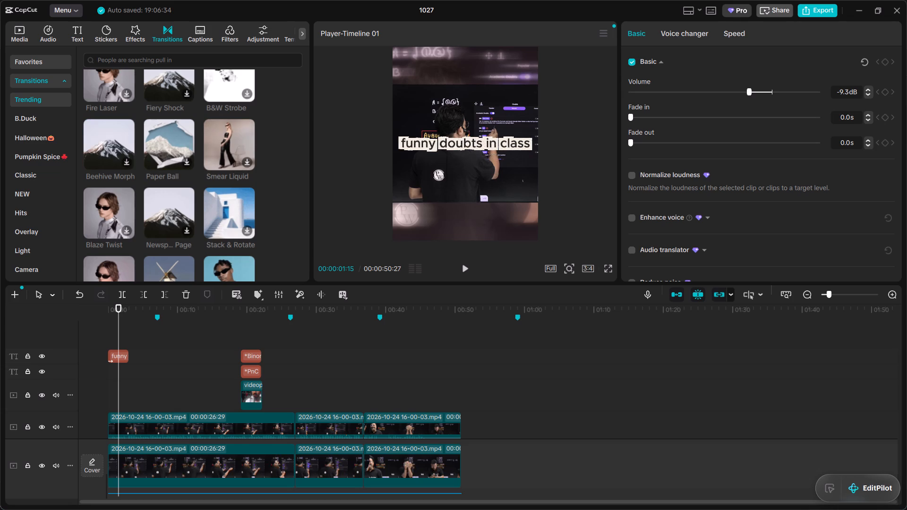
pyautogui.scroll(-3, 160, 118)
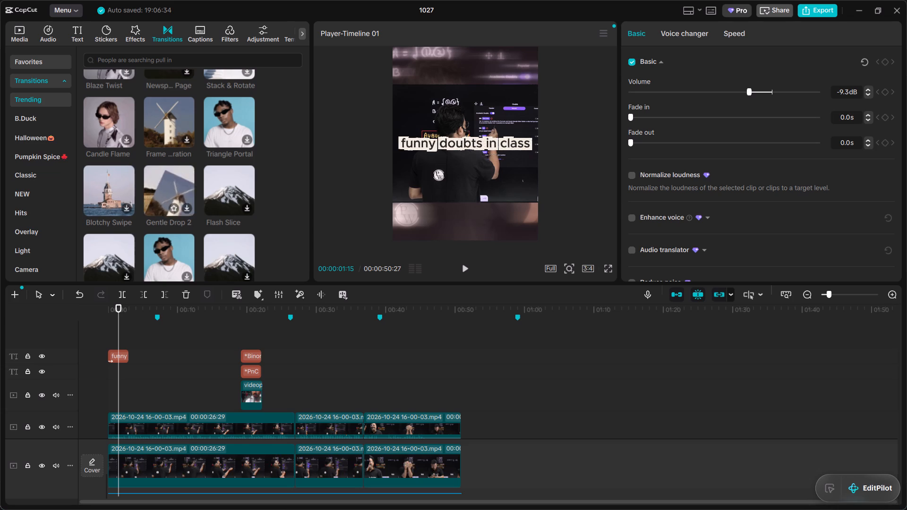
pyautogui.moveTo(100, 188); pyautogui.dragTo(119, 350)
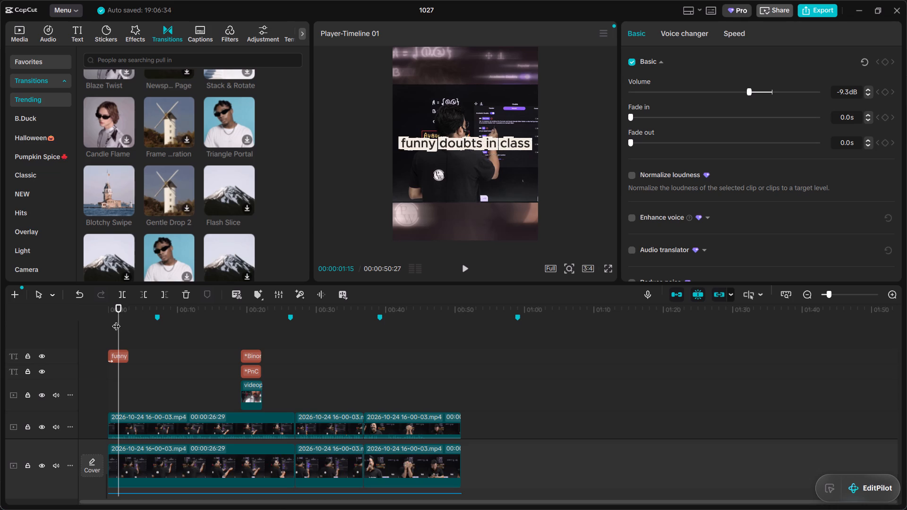
# Replay the opening and shorten the "funny doubts in class" title so that it ends at 00:00:01:29.
pyautogui.click(106, 304)
pyautogui.click(107, 309)
pyautogui.moveTo(117, 307); pyautogui.dragTo(94, 312)
pyautogui.press('space')
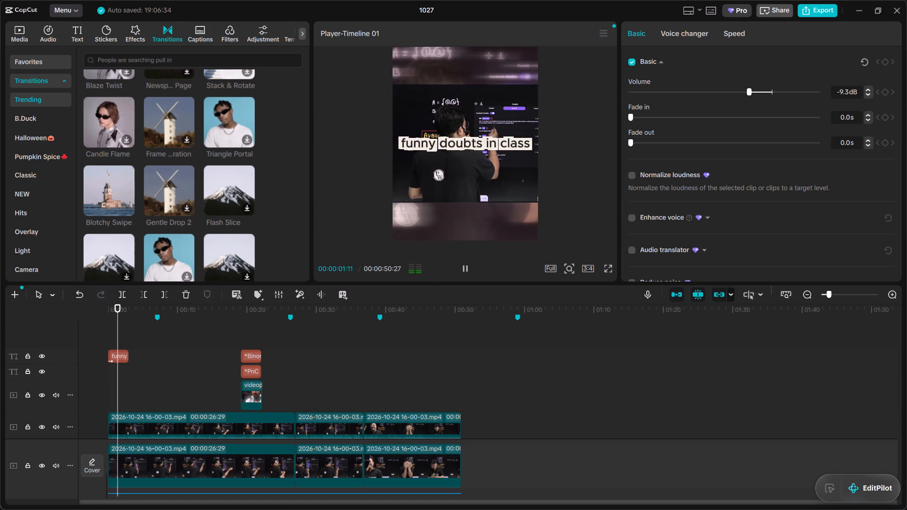
pyautogui.press('space')
pyautogui.press('space')
pyautogui.press('space')
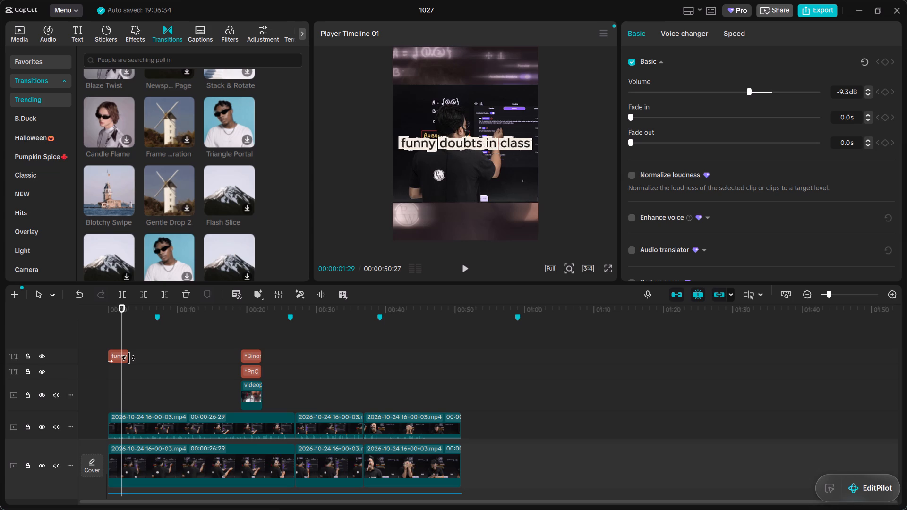
pyautogui.moveTo(128, 358); pyautogui.dragTo(123, 359)
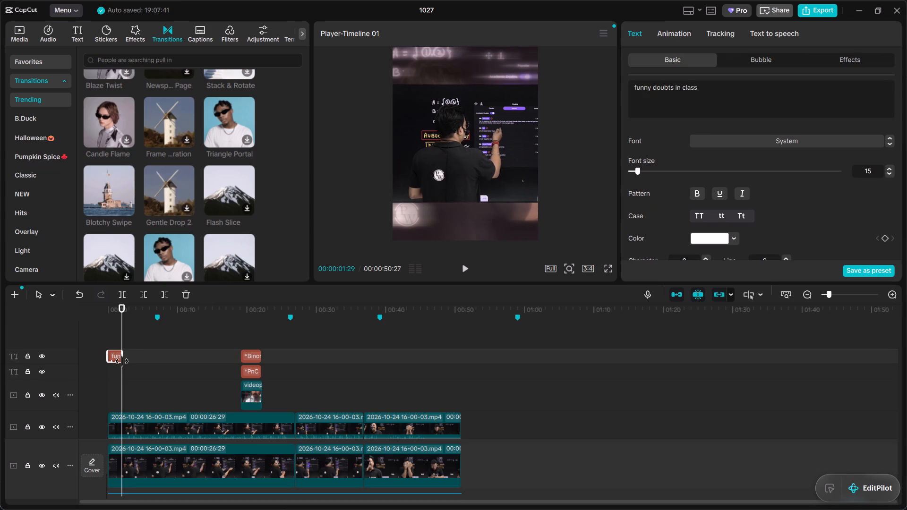
# Split both the overlay video and the main video at the end of the title, at 00:00:01:29.
pyautogui.press('b')
pyautogui.scroll(-4, 127, 423)
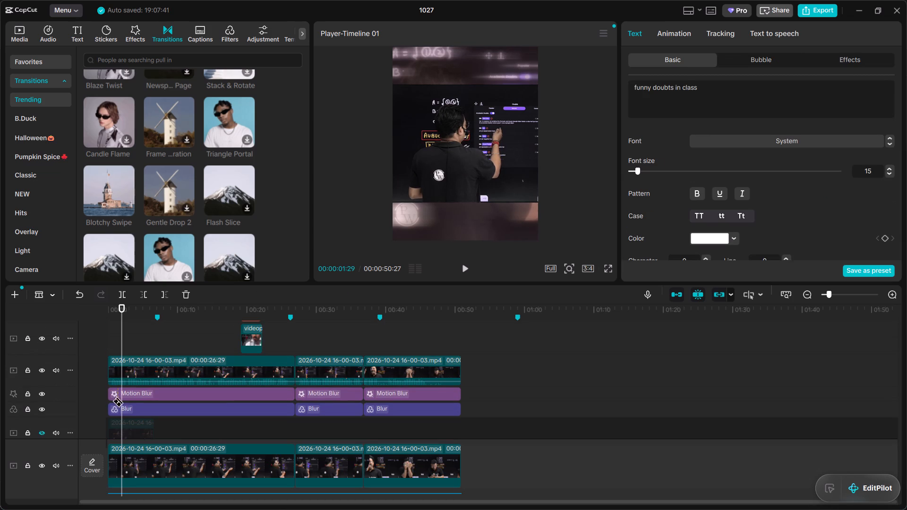
pyautogui.click(125, 373)
pyautogui.scroll(-6, 125, 373)
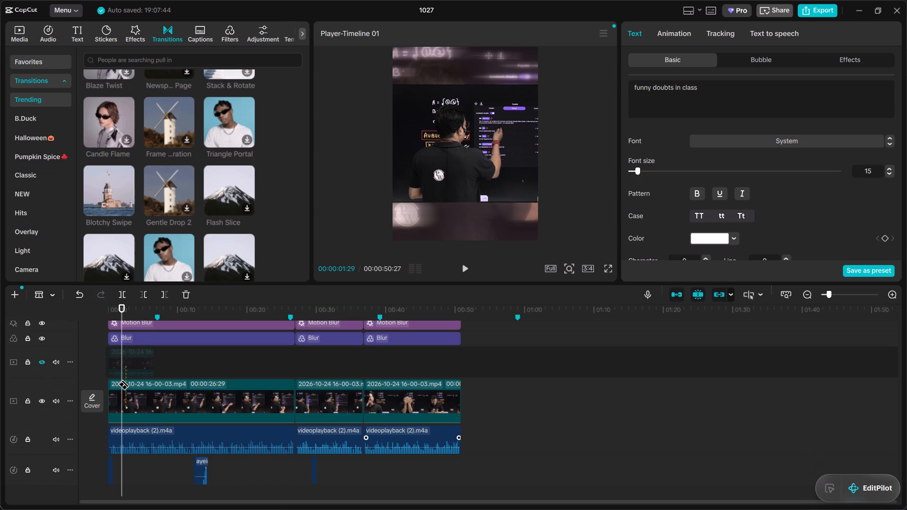
pyautogui.click(124, 380)
# Apply the Blotchy Swipe transition to the new cut in the overlay video at the title's end.
pyautogui.scroll(13, 124, 380)
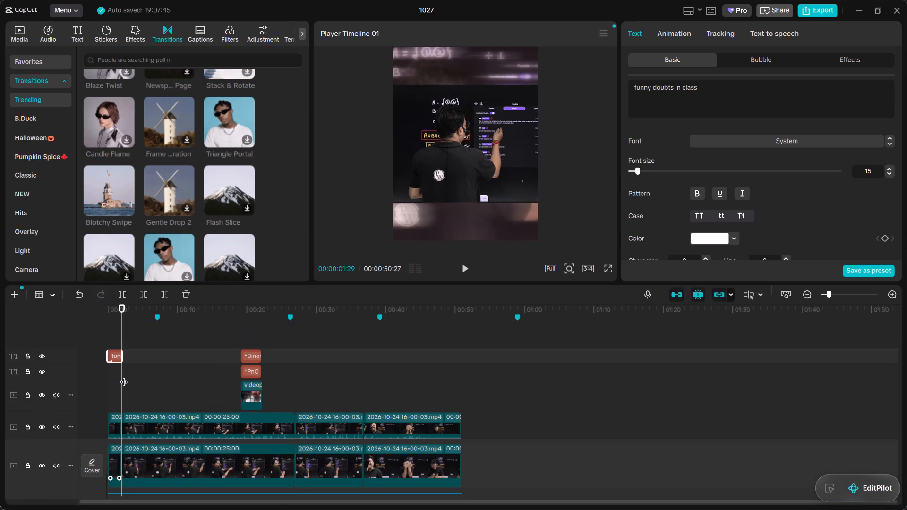
pyautogui.scroll(-7, 124, 375)
pyautogui.scroll(3, 124, 375)
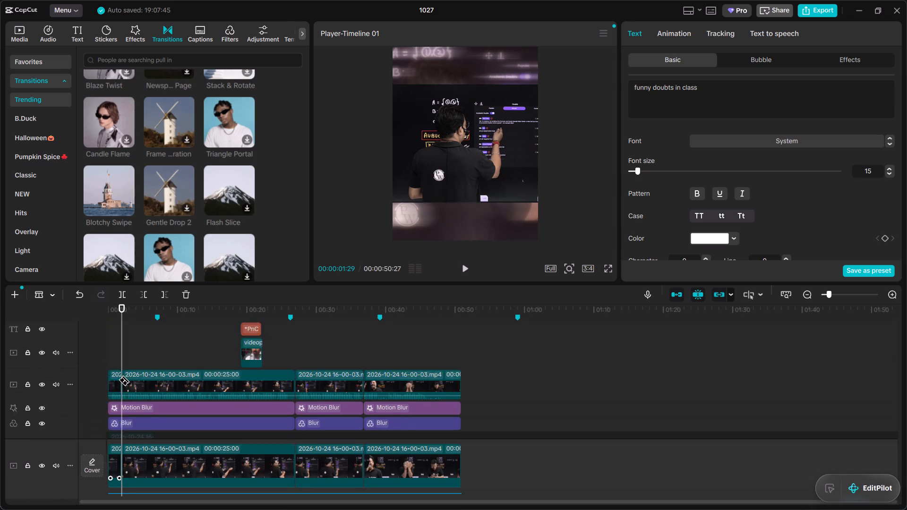
pyautogui.scroll(4, 124, 375)
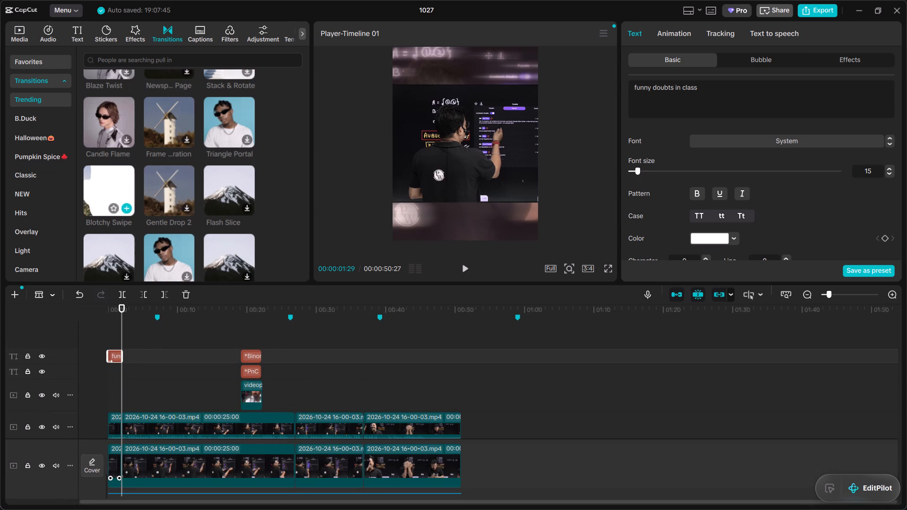
pyautogui.moveTo(120, 194); pyautogui.dragTo(117, 424)
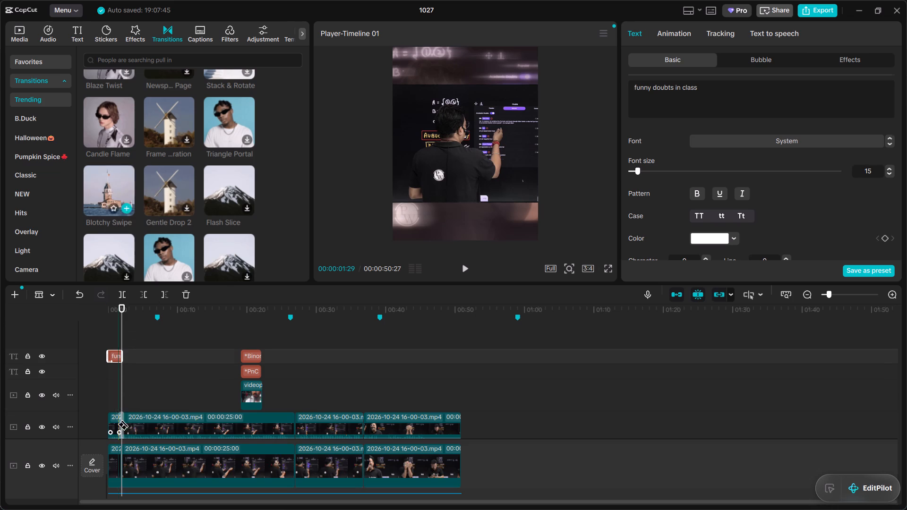
pyautogui.scroll(-4, 131, 402)
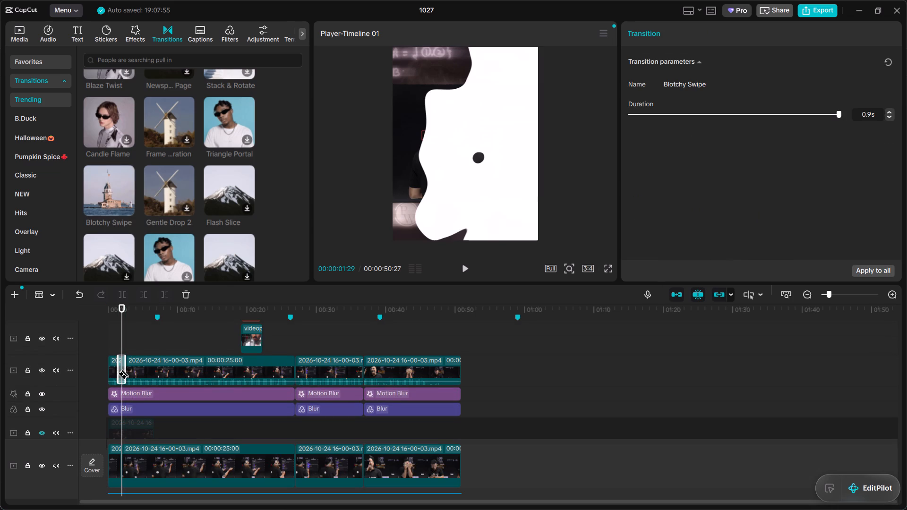
pyautogui.press('a')
pyautogui.keyDown('ctrl'); pyautogui.scroll(5, 126, 374); pyautogui.keyUp('ctrl')
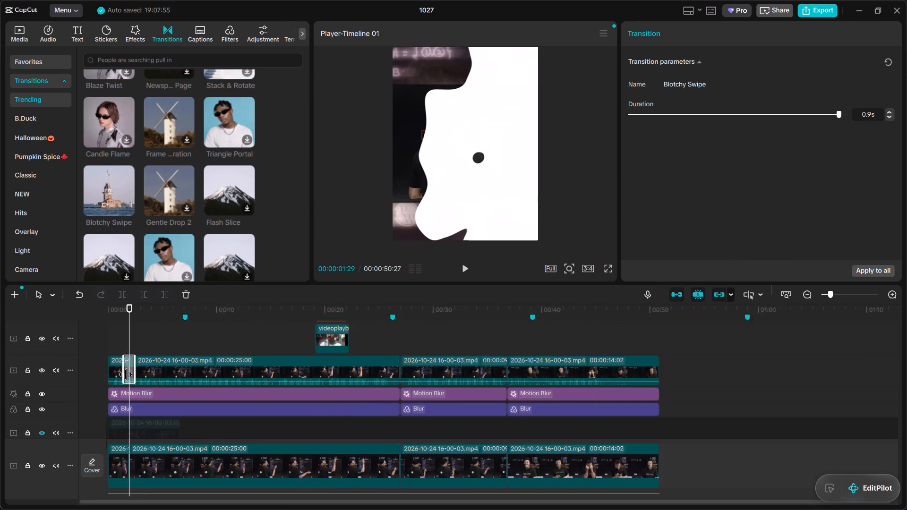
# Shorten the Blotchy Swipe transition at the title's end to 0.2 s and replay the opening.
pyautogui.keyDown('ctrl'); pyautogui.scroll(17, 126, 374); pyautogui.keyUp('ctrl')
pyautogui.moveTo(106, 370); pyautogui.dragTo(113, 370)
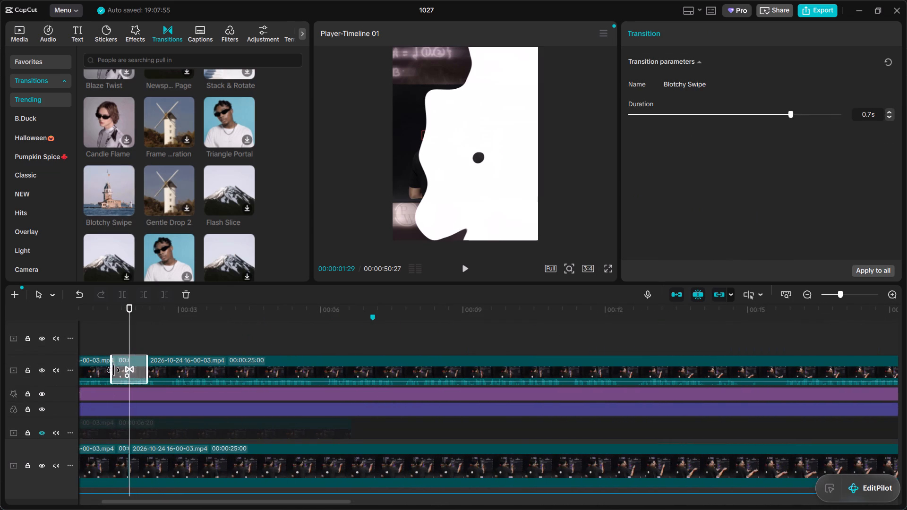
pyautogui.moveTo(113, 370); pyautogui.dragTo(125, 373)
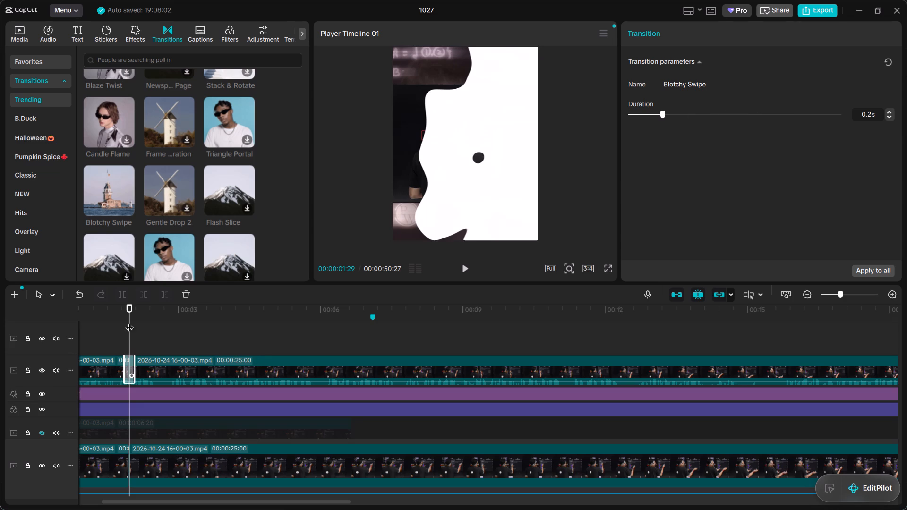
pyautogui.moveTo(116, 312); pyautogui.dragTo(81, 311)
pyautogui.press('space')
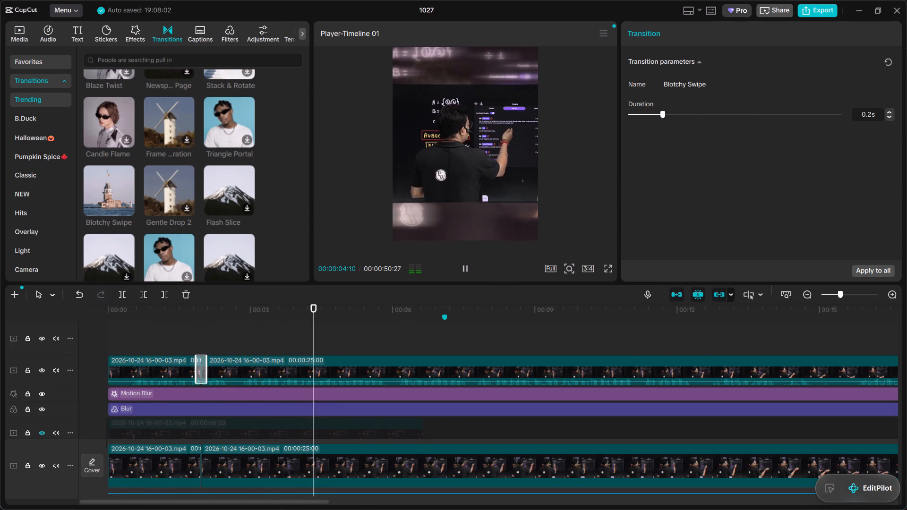
# Set the duration of the Blotchy Swipe transition at the title's end to 0.5 s.
pyautogui.scroll(3, 207, 340)
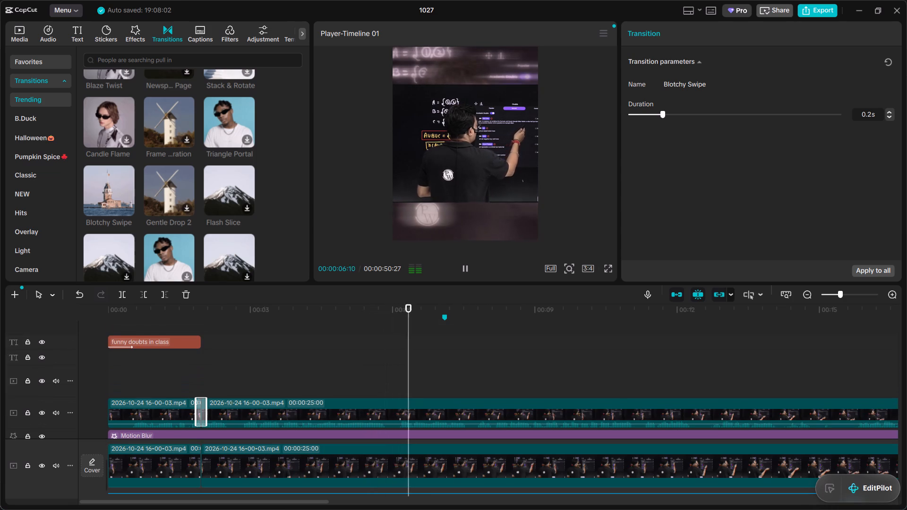
pyautogui.moveTo(196, 407); pyautogui.dragTo(191, 408)
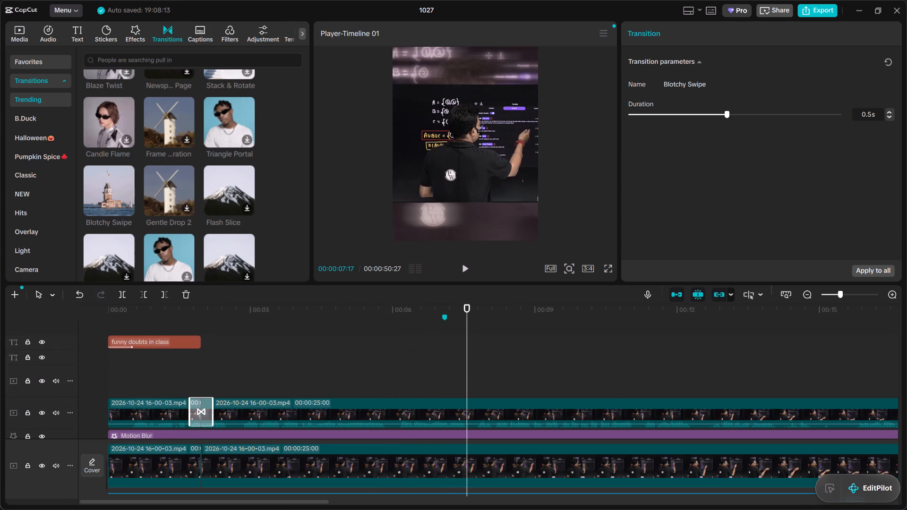
# Play the short from the beginning to about 00:00:42:19 to review the transition and the rest of the edit.
pyautogui.moveTo(155, 314); pyautogui.dragTo(82, 316)
pyautogui.press('space')
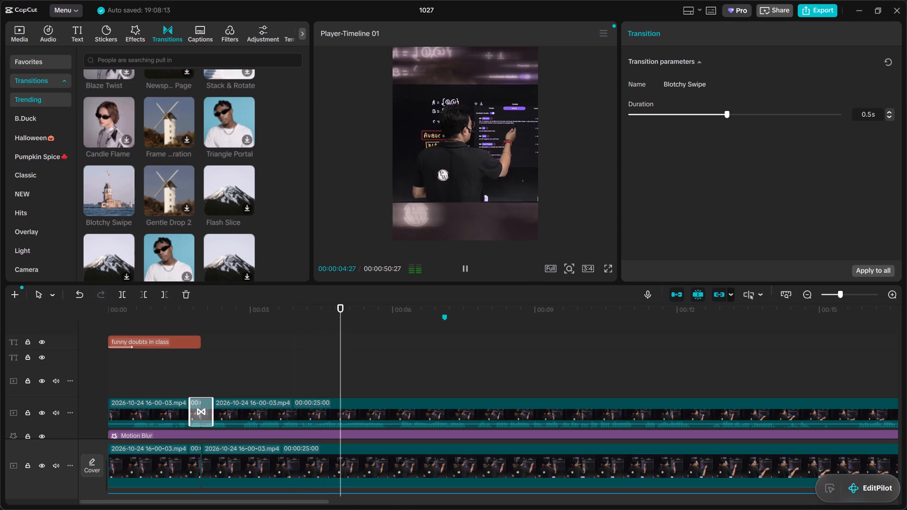
pyautogui.keyDown('ctrl'); pyautogui.scroll(-20, 260, 364); pyautogui.keyUp('ctrl')
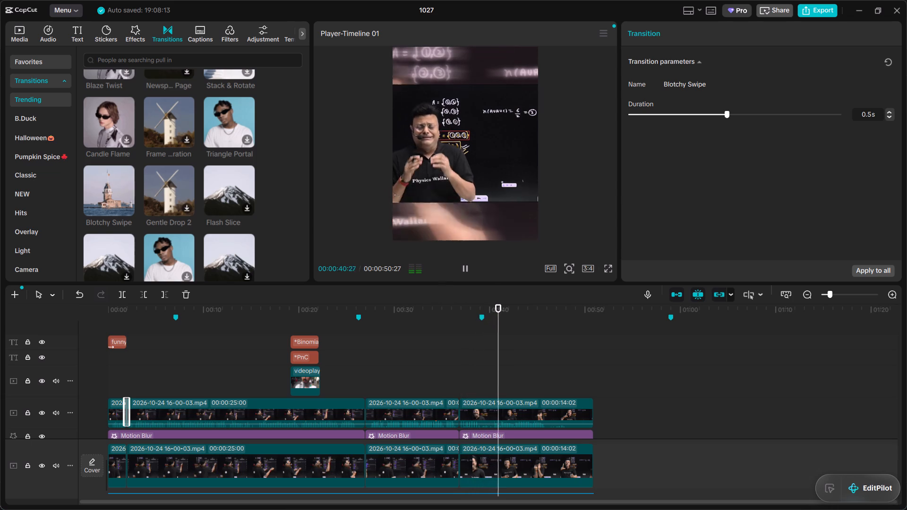
pyautogui.press('space')
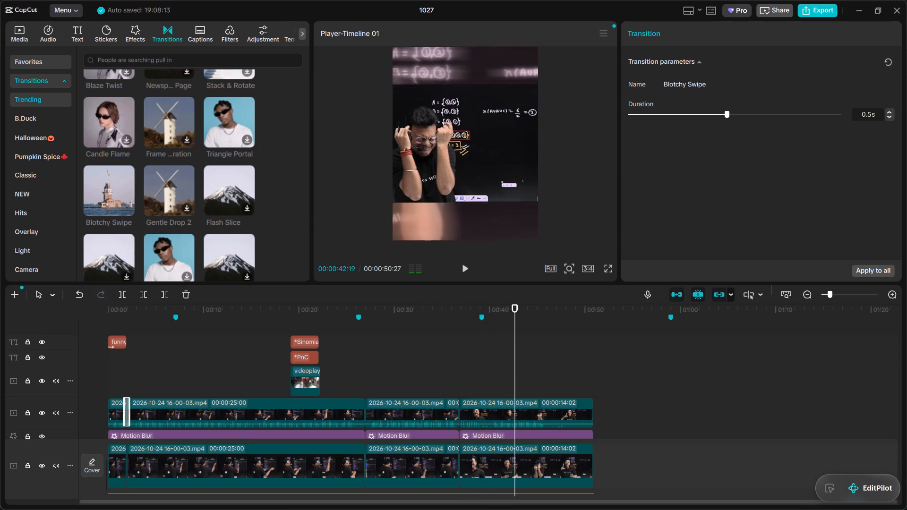
pyautogui.scroll(-6, 308, 417)
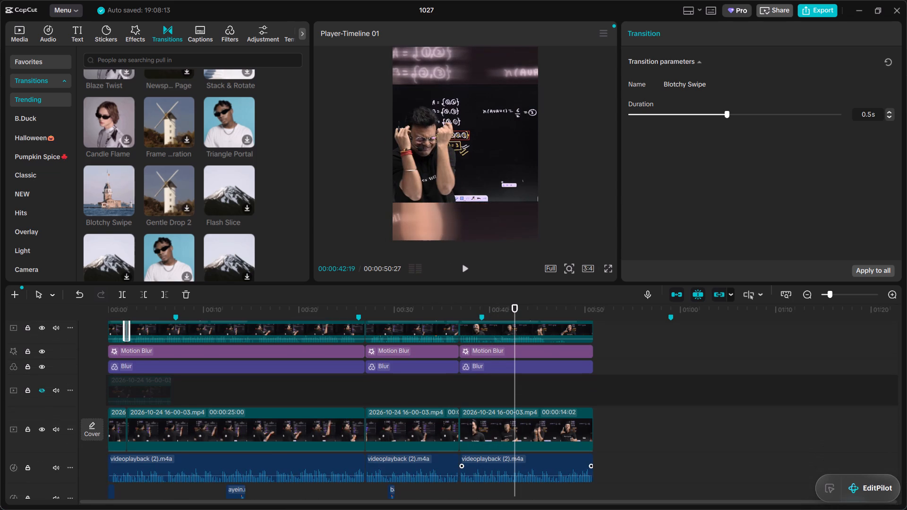
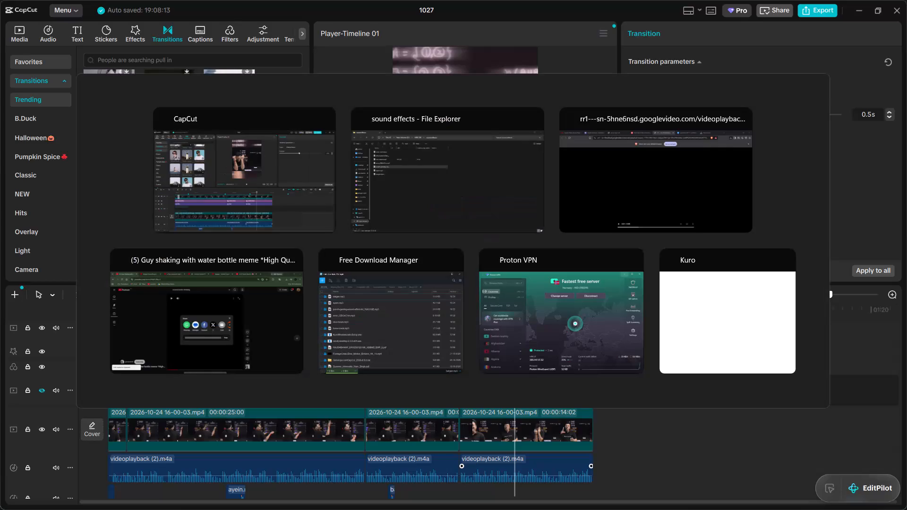
# Switch to the Myinstants page in Chrome, search for "fear" and preview sounds such as Fears to Fathom and I See You.
pyautogui.hotkey('alt', 'Tab')
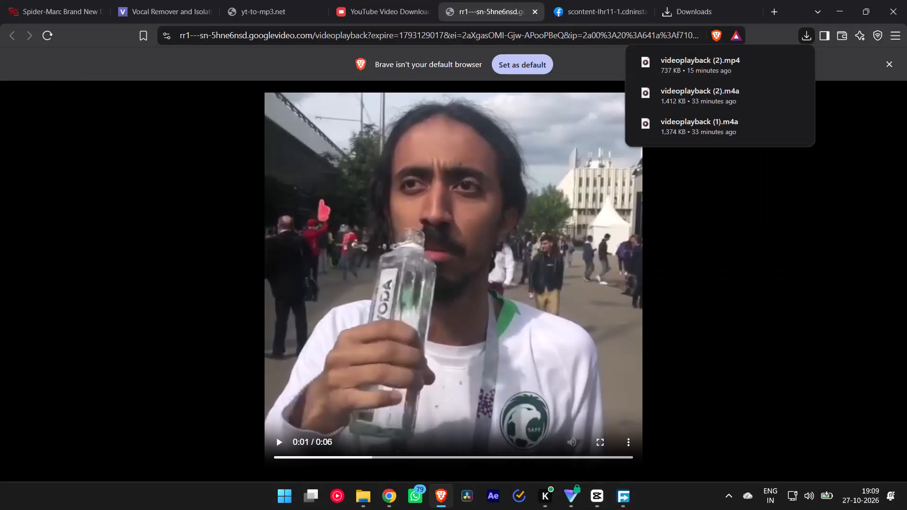
pyautogui.click(395, 497)
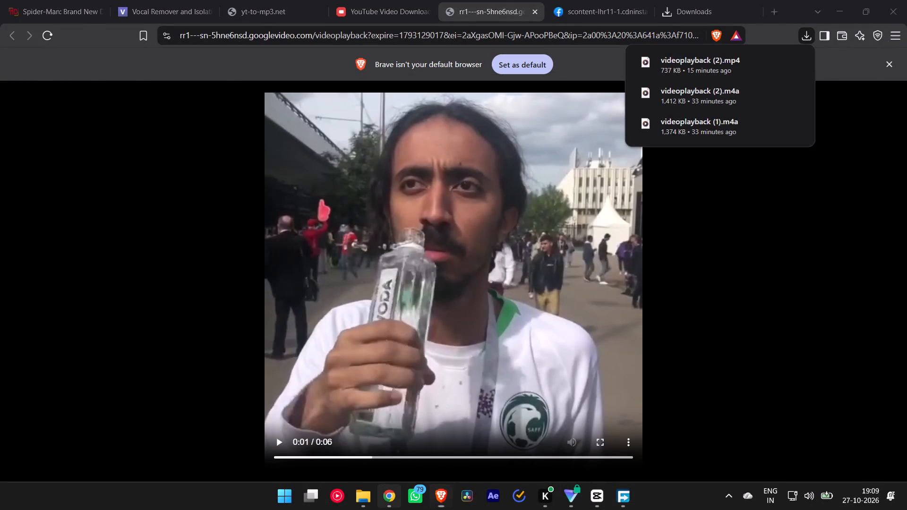
pyautogui.click(515, 5)
pyautogui.scroll(7, 338, 186)
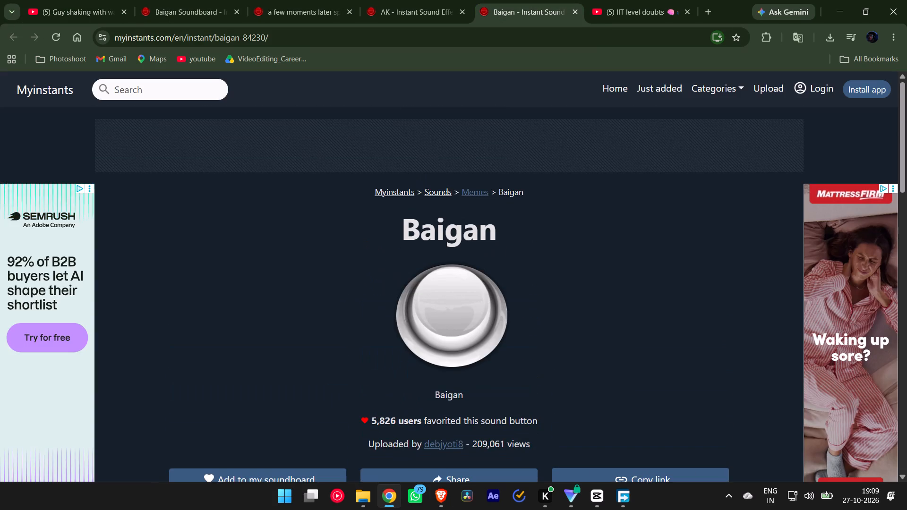
pyautogui.click(128, 83)
pyautogui.write('fear')
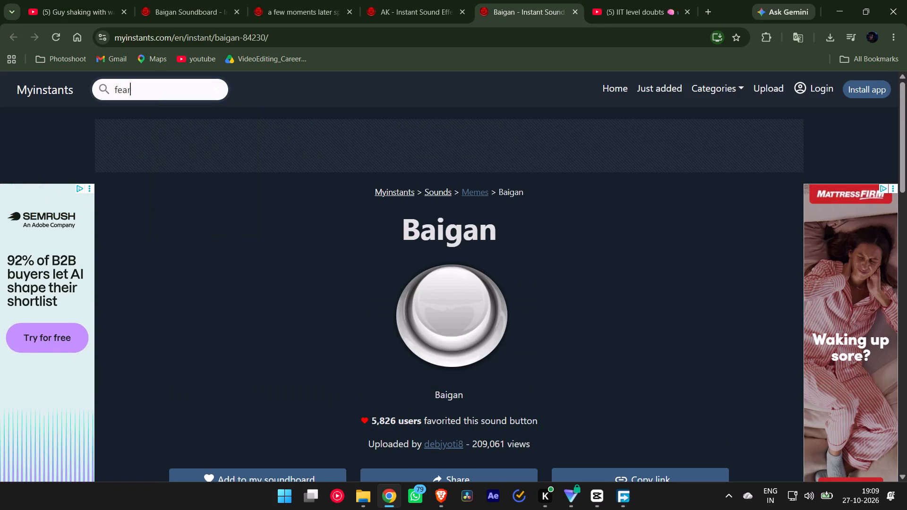
pyautogui.press('Return')
pyautogui.click(212, 238)
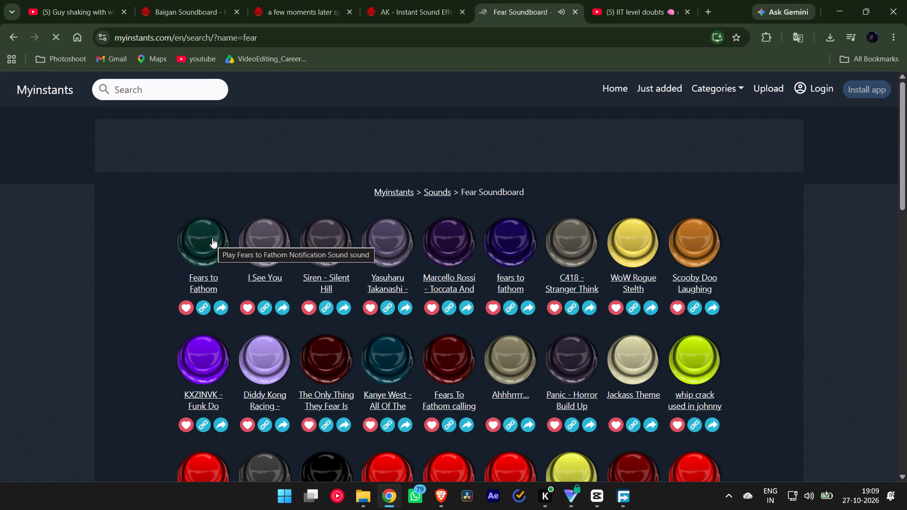
pyautogui.click(261, 243)
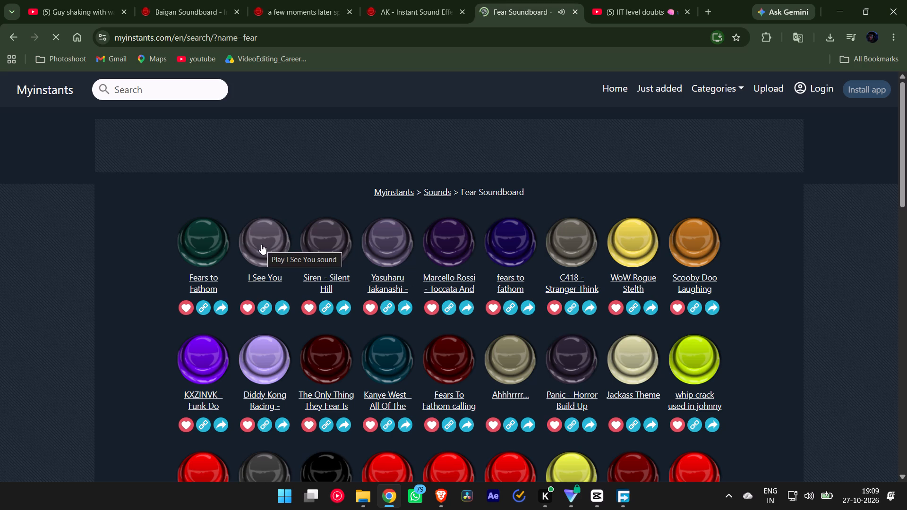
pyautogui.click(277, 370)
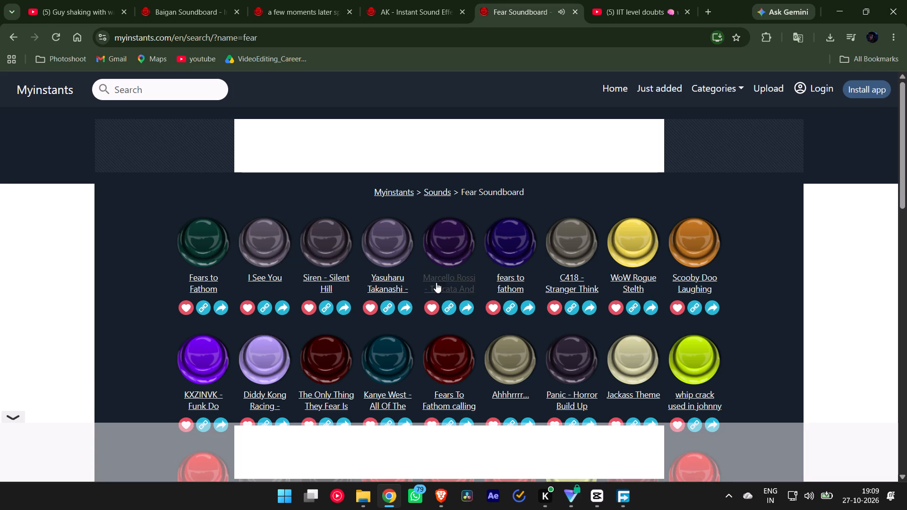
# Search Myinstants for "afraid" and preview the SUPER IDOL EARAPE and C418 - Stranger Think sounds.
pyautogui.click(163, 91)
pyautogui.write('afra')
pyautogui.write('id')
pyautogui.press('Return')
pyautogui.click(194, 251)
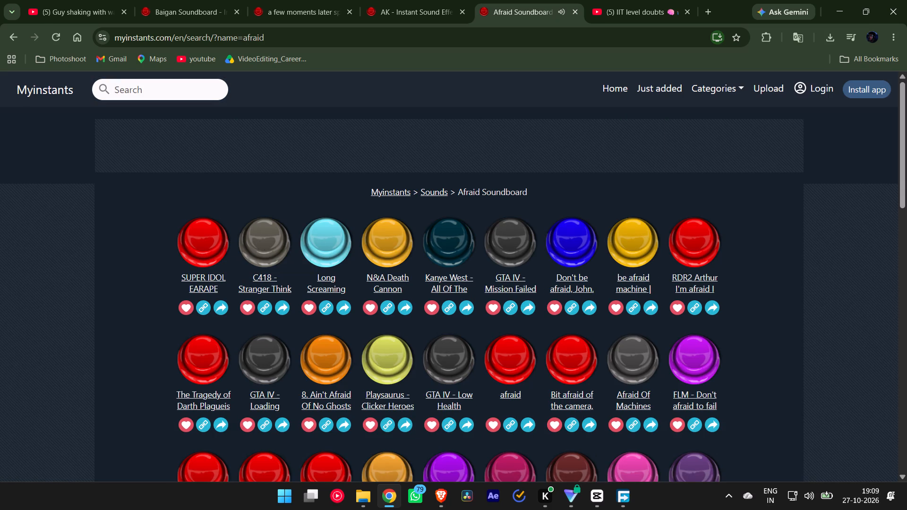
pyautogui.click(271, 255)
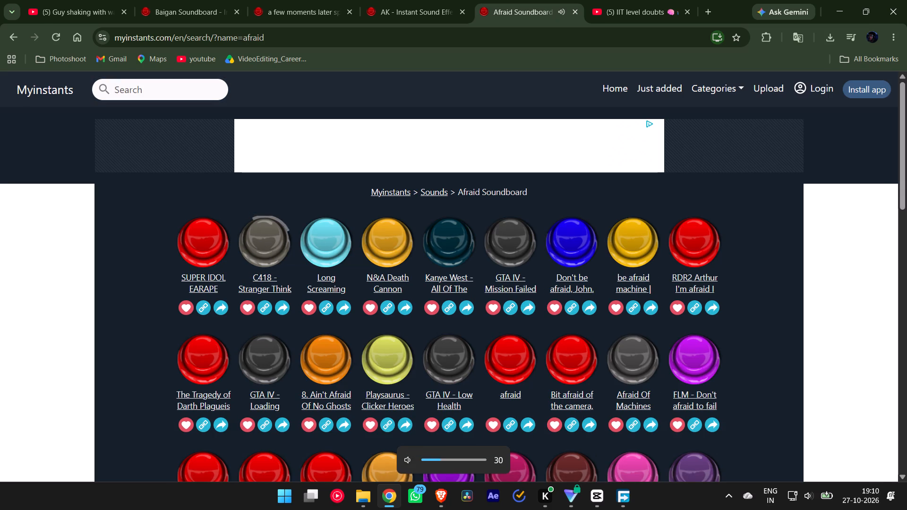
# Browse the Myinstants United States trending sounds, previewing FAHHHHHHH and VINE BOOM SOUND.
pyautogui.scroll(5, 299, 251)
pyautogui.click(57, 85)
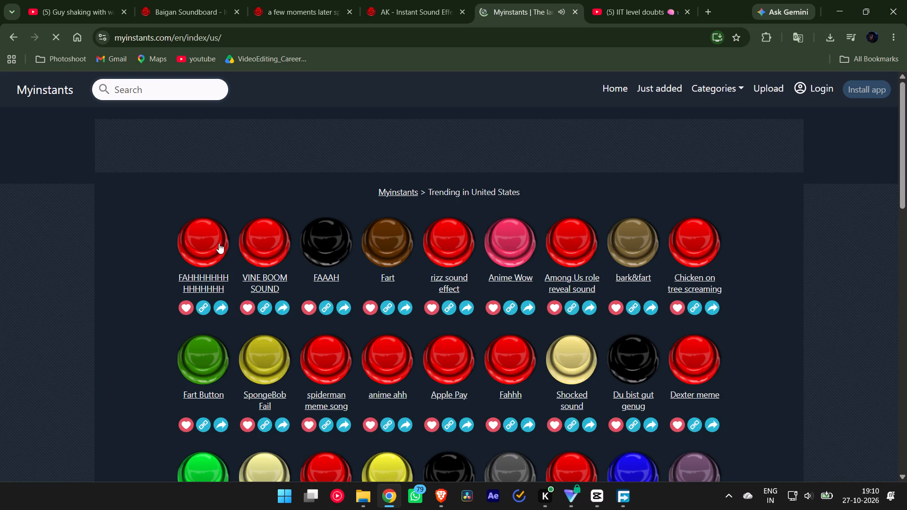
pyautogui.click(198, 243)
pyautogui.click(267, 236)
pyautogui.scroll(-2, 267, 236)
pyautogui.click(271, 111)
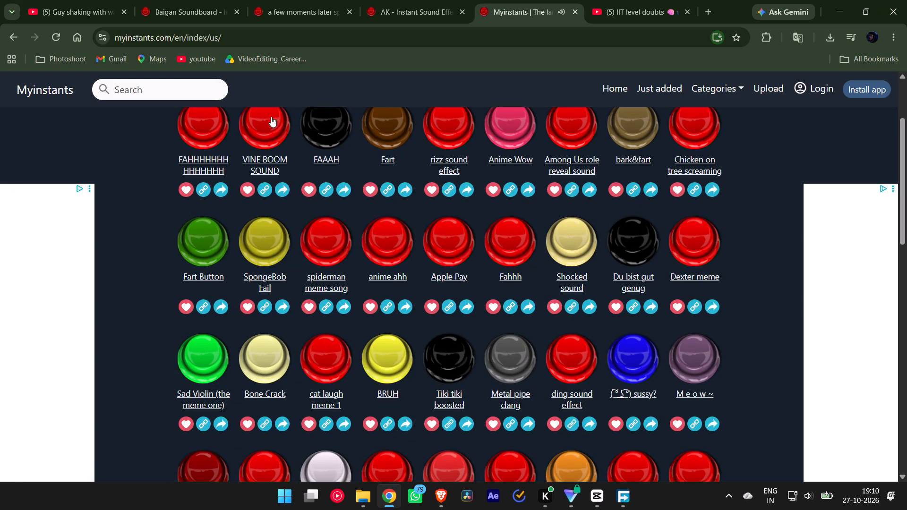
pyautogui.scroll(-2, 214, 241)
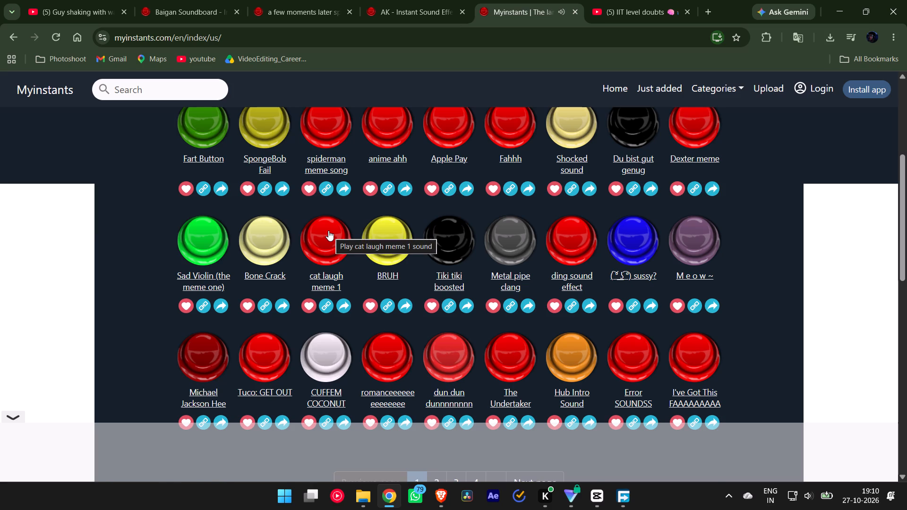
pyautogui.scroll(7, 328, 230)
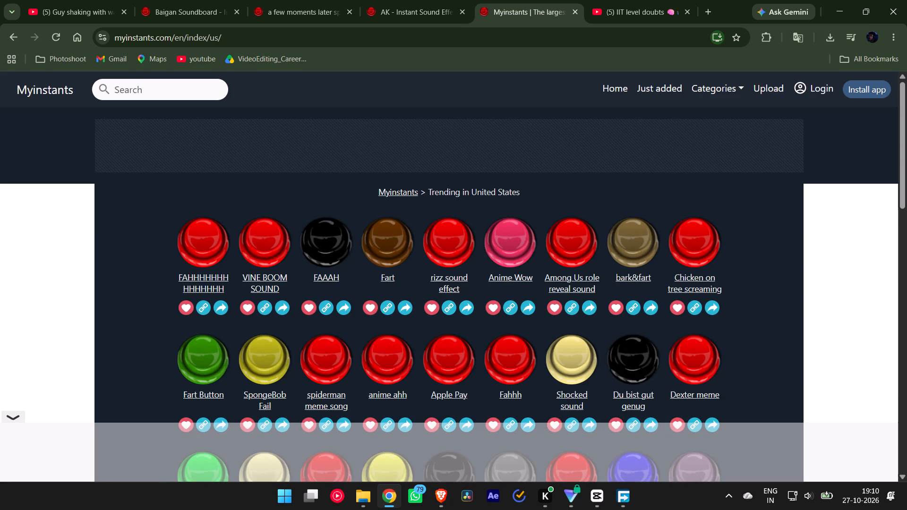
# Search Myinstants for "laugh" and preview first-row sounds from HAha funny laugh to Ngakak laugh annoying, plus Africa crying laugh.
pyautogui.click(178, 95)
pyautogui.write('laugh')
pyautogui.press('Return')
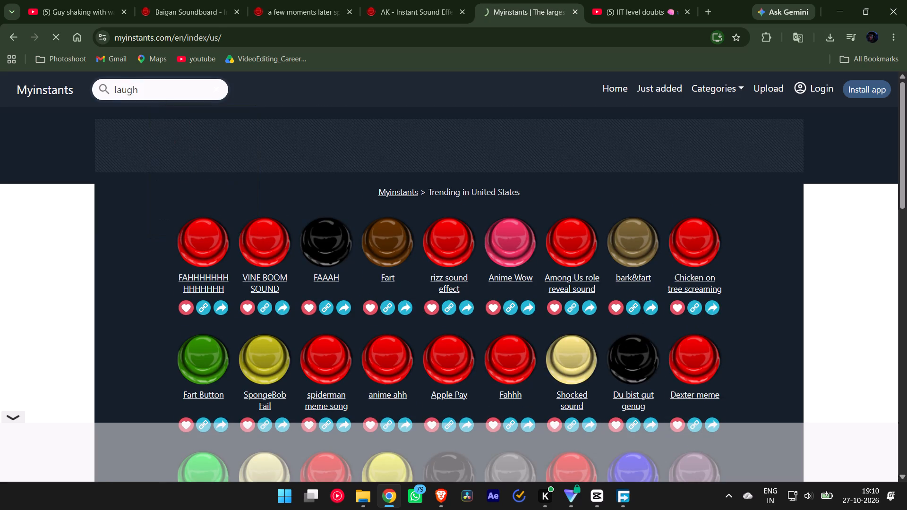
pyautogui.click(204, 255)
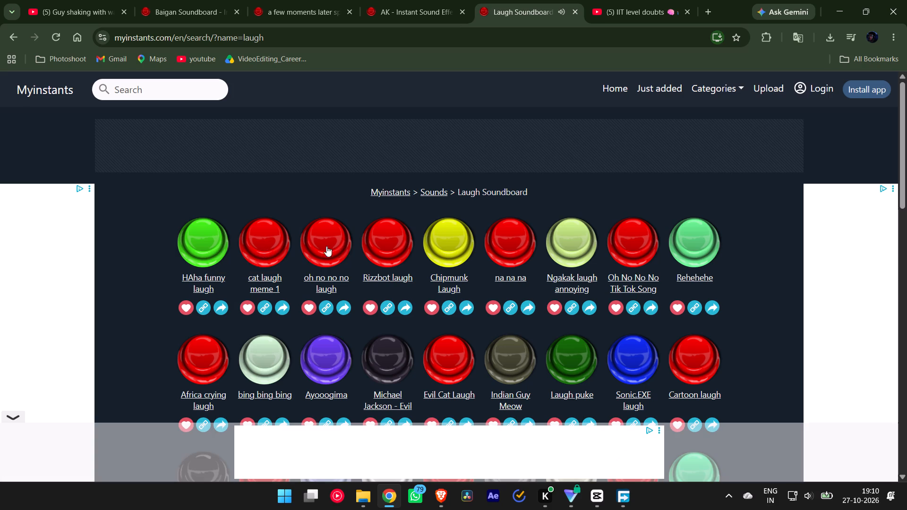
pyautogui.click(315, 246)
pyautogui.click(261, 241)
pyautogui.click(394, 244)
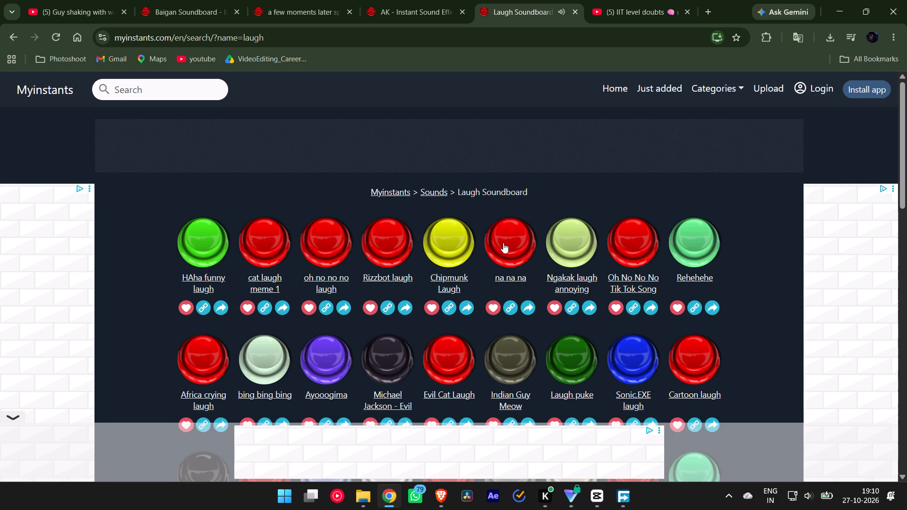
pyautogui.click(503, 241)
pyautogui.click(570, 240)
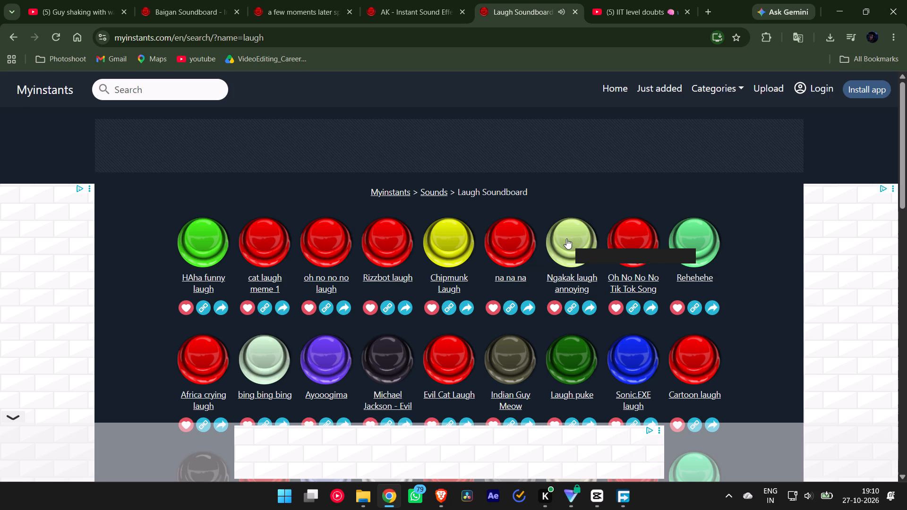
pyautogui.click(188, 348)
# Preview more laugh sounds, including bing bing bing, Ayooogima, Michael Jackson - Evil, Laugh puke, Sonic.EXE laugh and Rehehehe.
pyautogui.scroll(-1, 219, 339)
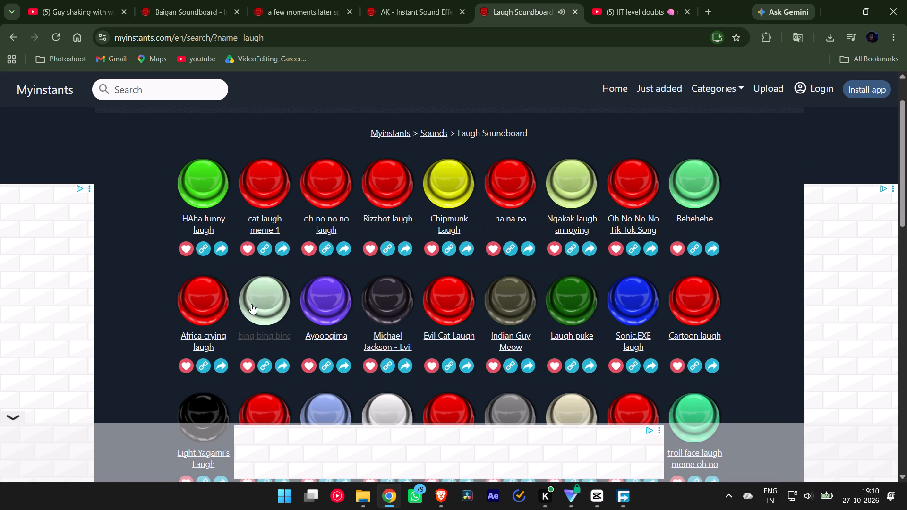
pyautogui.click(264, 299)
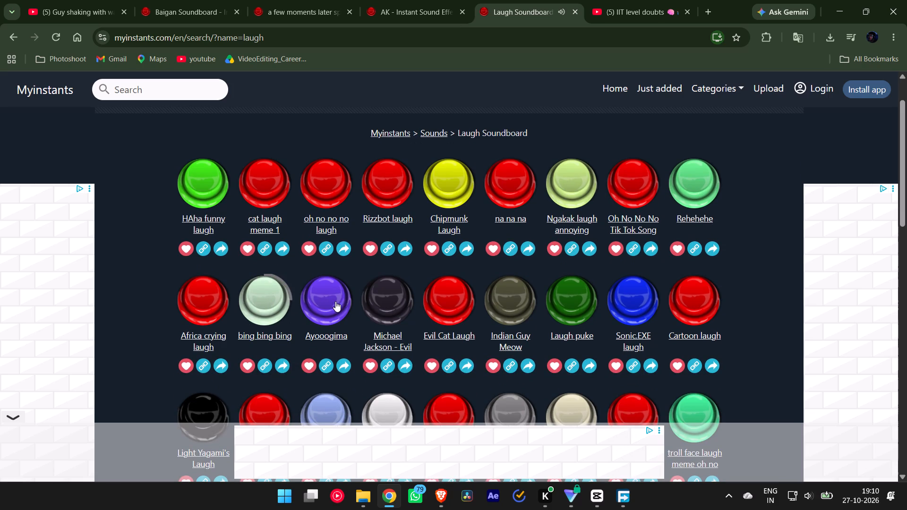
pyautogui.click(335, 301)
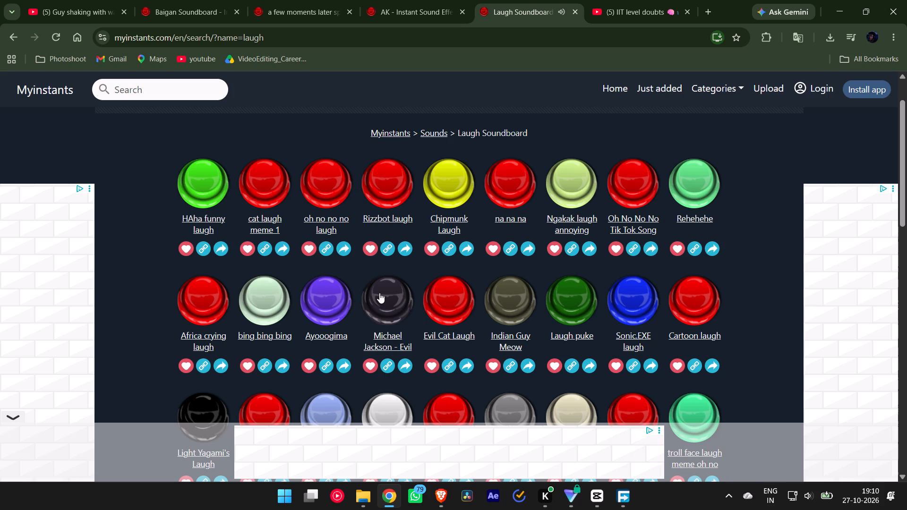
pyautogui.click(379, 293)
pyautogui.click(203, 168)
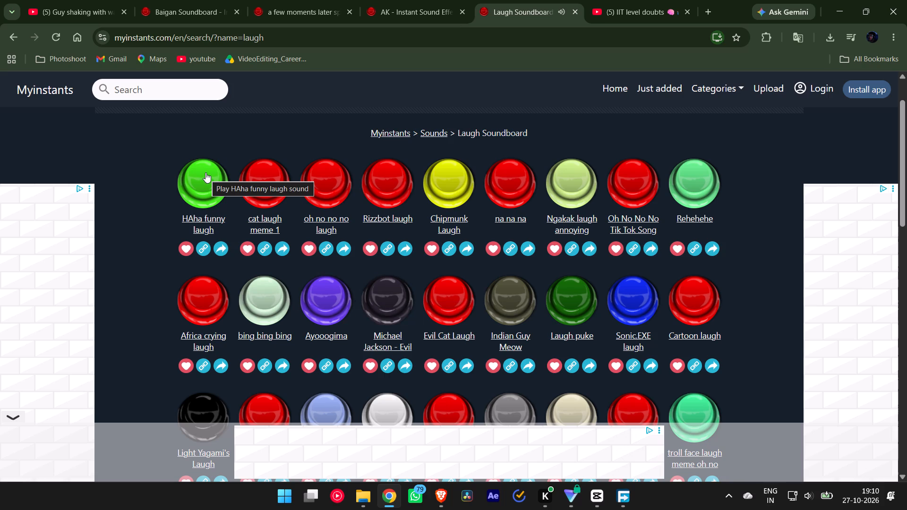
pyautogui.click(562, 302)
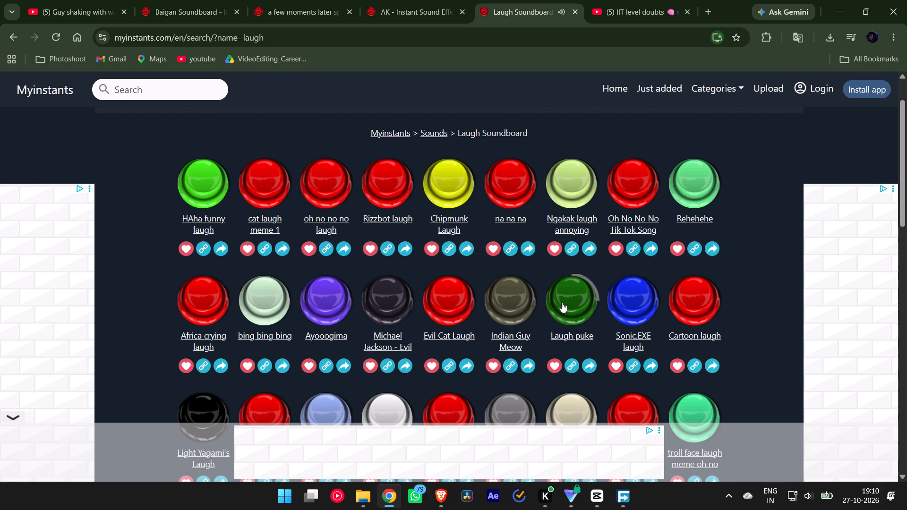
pyautogui.scroll(-2, 541, 294)
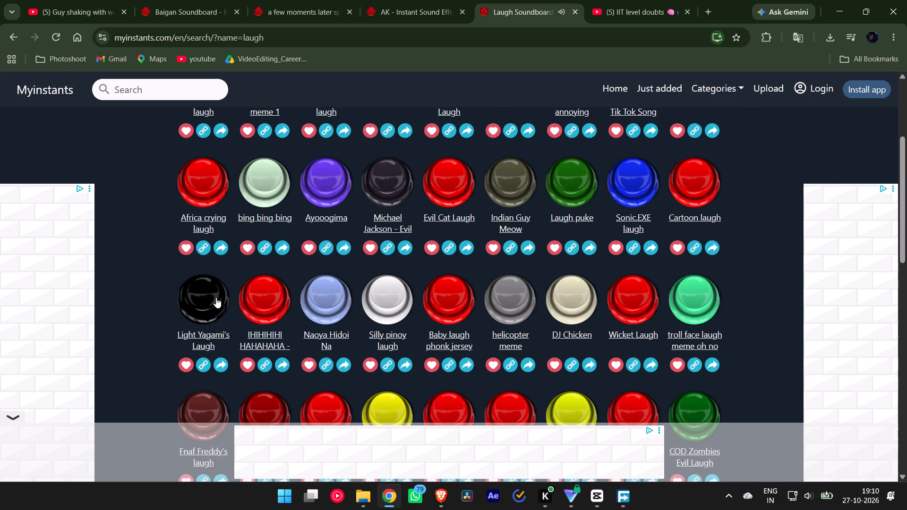
pyautogui.click(630, 186)
pyautogui.scroll(4, 631, 187)
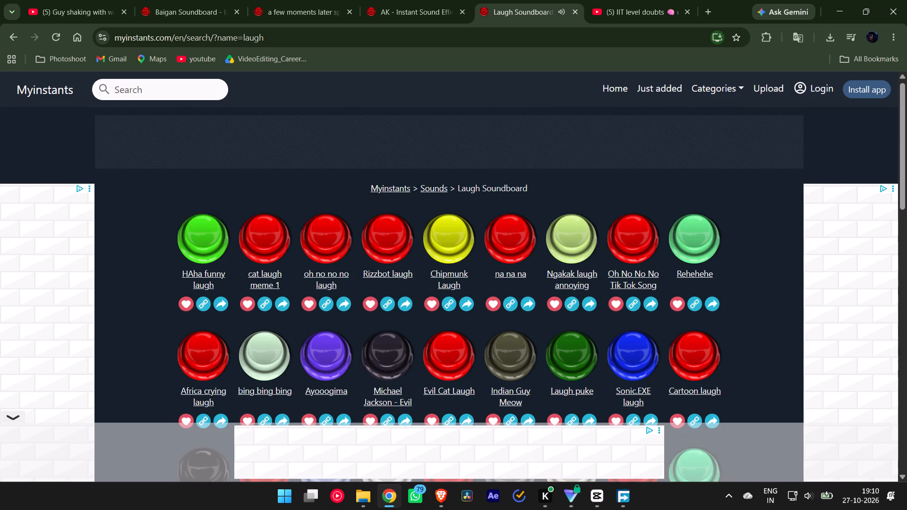
pyautogui.click(691, 235)
# Preview the Wicket Laugh, Light Yagami's Laugh, Silly pinoy laugh and Fnaf Freddy's laugh sounds.
pyautogui.scroll(-3, 546, 238)
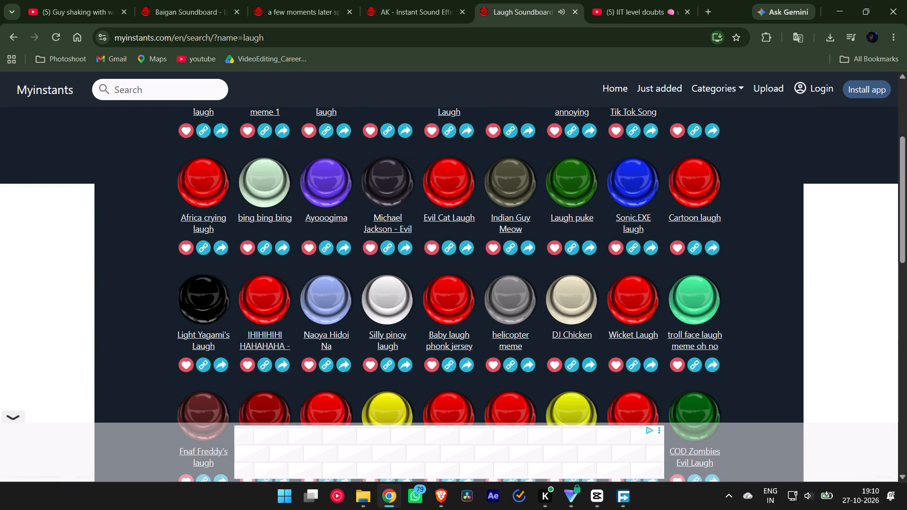
pyautogui.click(641, 305)
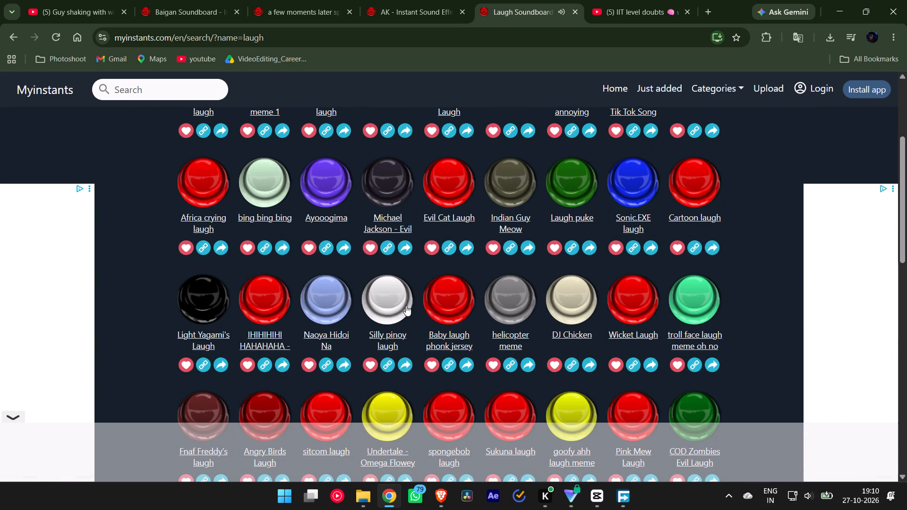
pyautogui.click(199, 294)
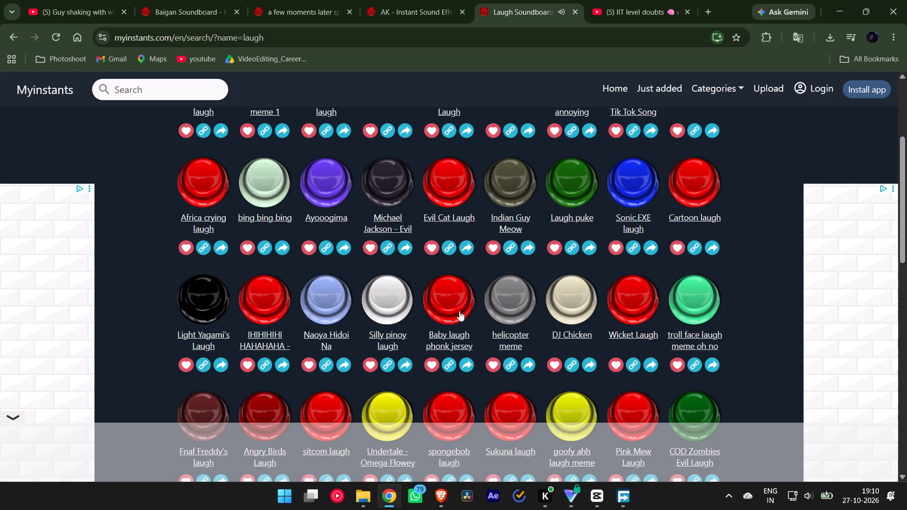
pyautogui.click(396, 310)
pyautogui.scroll(-2, 396, 310)
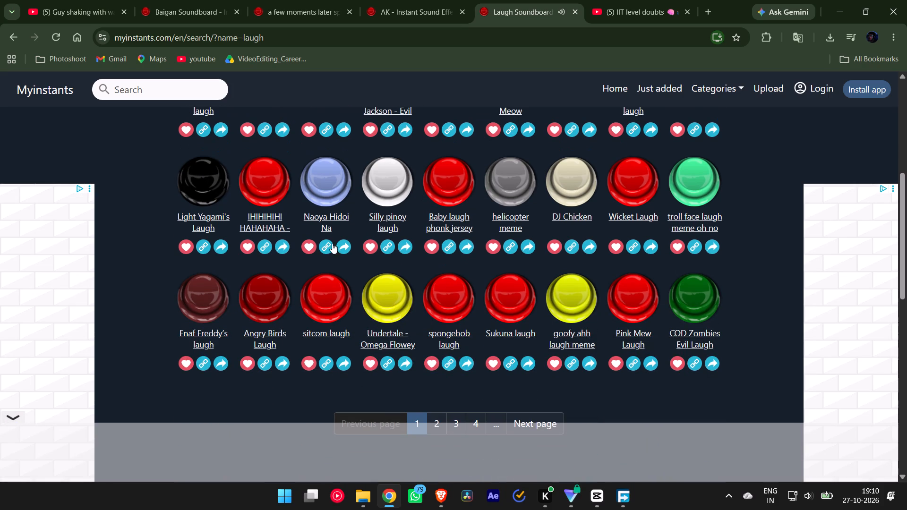
pyautogui.click(206, 289)
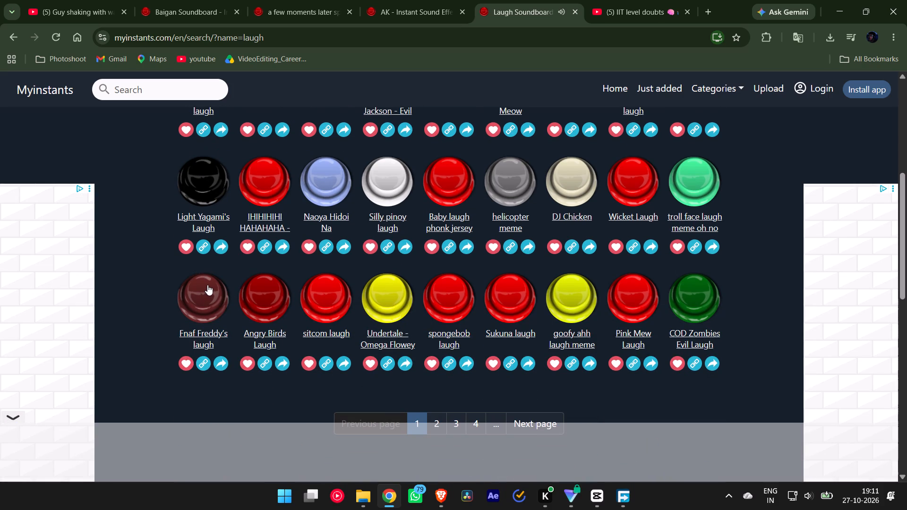
# Open the HAha funny laugh sound page in a new tab and preview the oh no no no laugh sound.
pyautogui.scroll(5, 208, 284)
pyautogui.middleClick(213, 281)
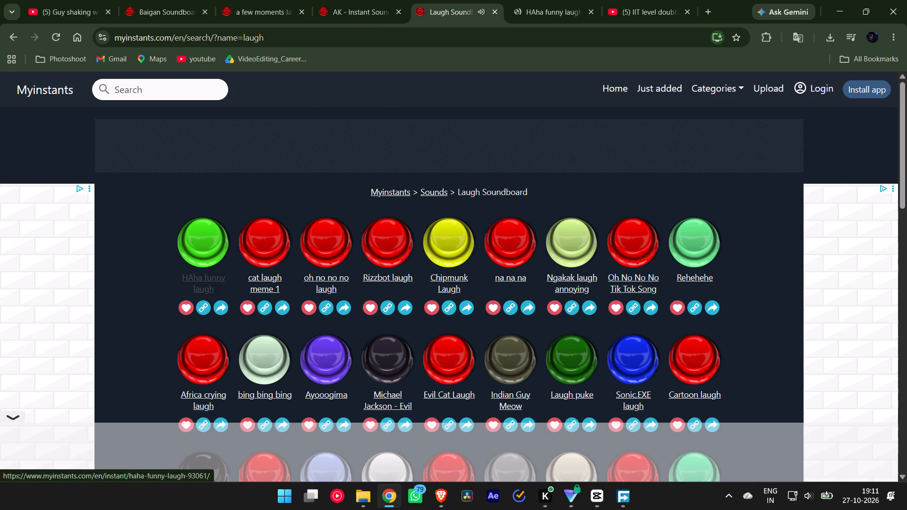
pyautogui.click(336, 230)
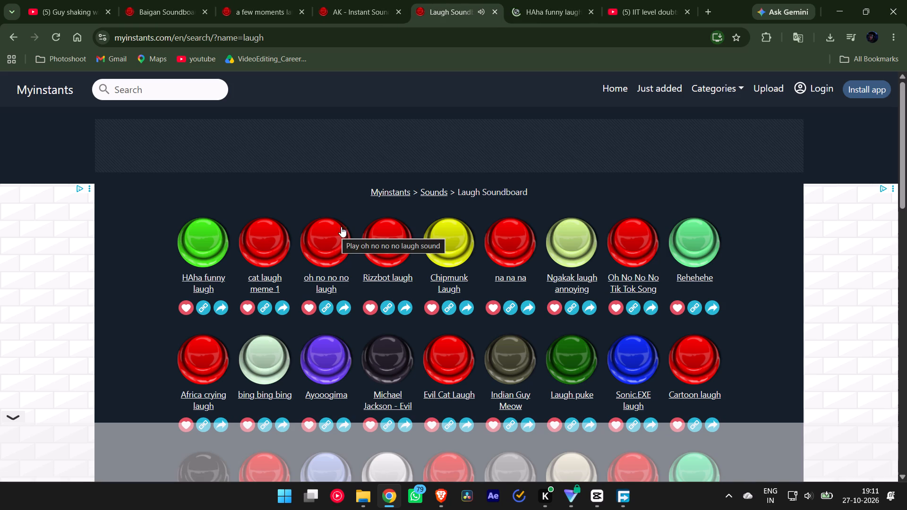
# Preview the cat laugh meme 1 sound in the laugh search results.
pyautogui.click(275, 236)
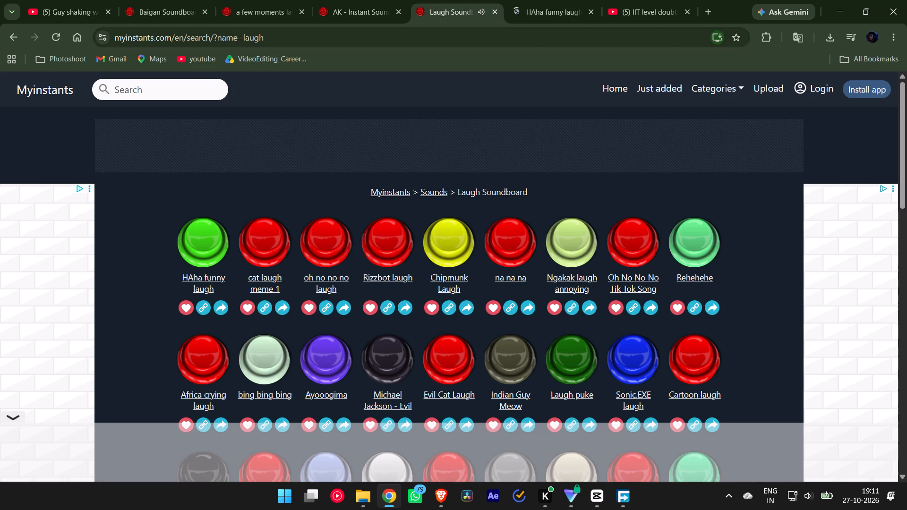
# Download the HAha funny laugh MP3 from its sound page into the D:\MRK SIR\sound effects folder.
pyautogui.click(539, 13)
pyautogui.scroll(-2, 453, 392)
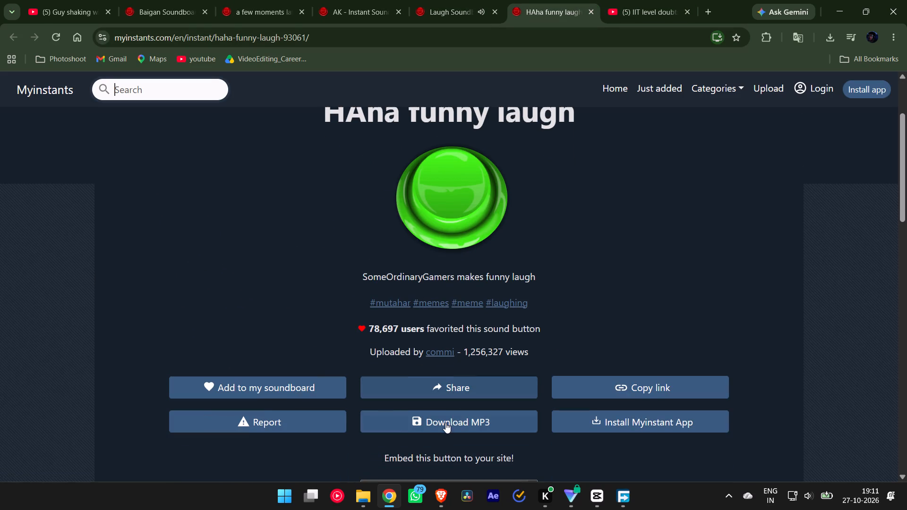
pyautogui.click(445, 424)
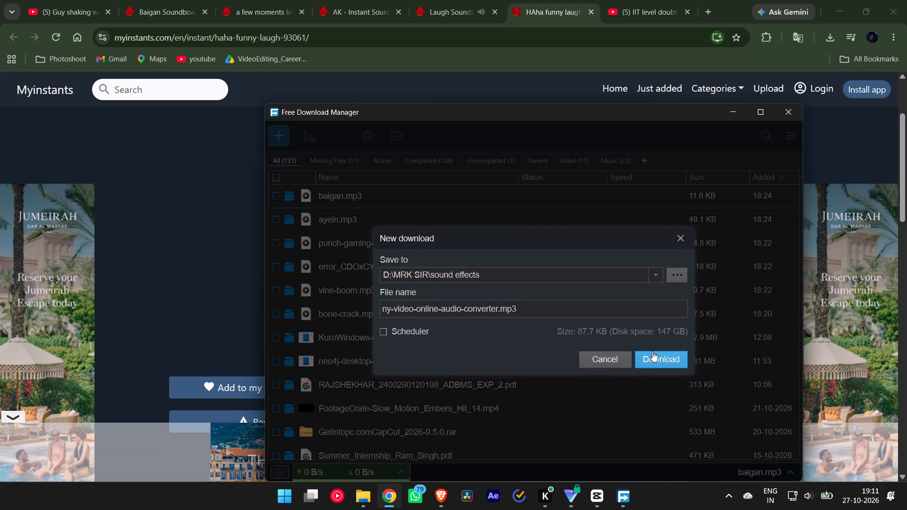
pyautogui.click(652, 351)
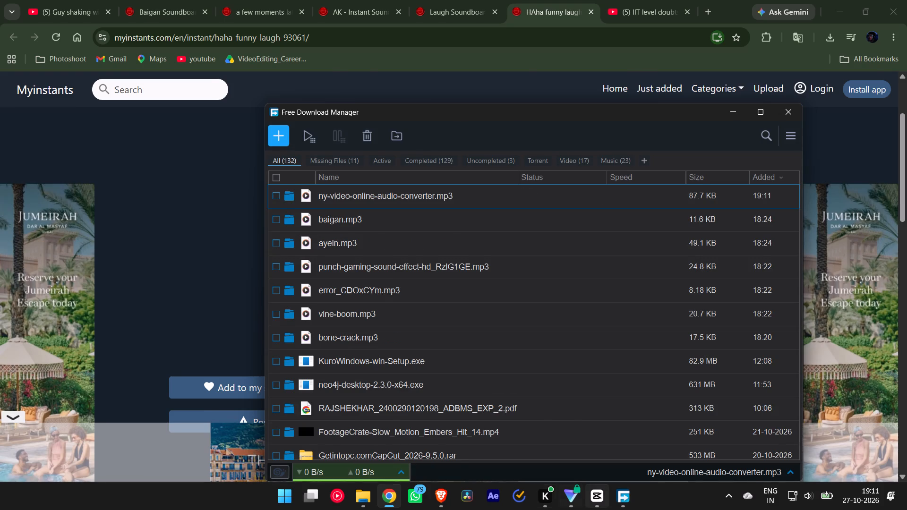
# Switch to CapCut and play the timeline from near the start of the last clip, pausing close to its end.
pyautogui.click(598, 499)
pyautogui.click(466, 310)
pyautogui.press('space')
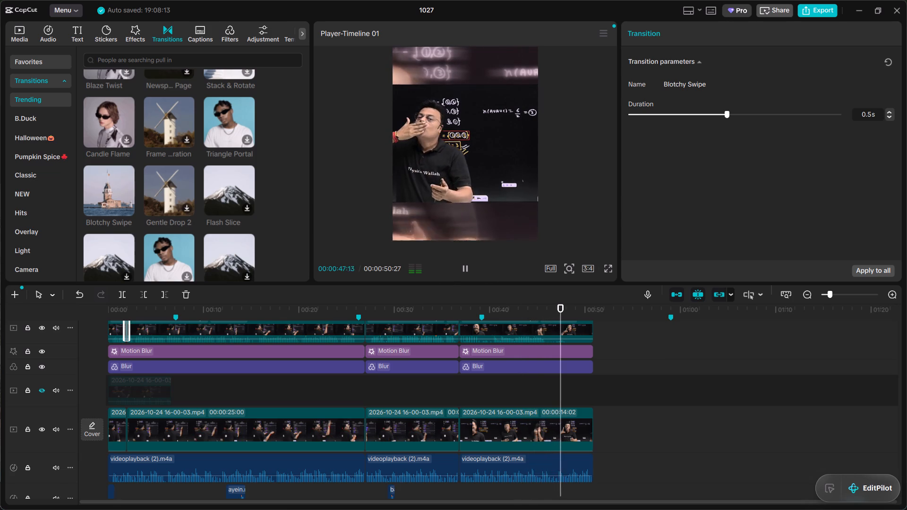
pyautogui.press('space')
pyautogui.press('space')
pyautogui.press('space')
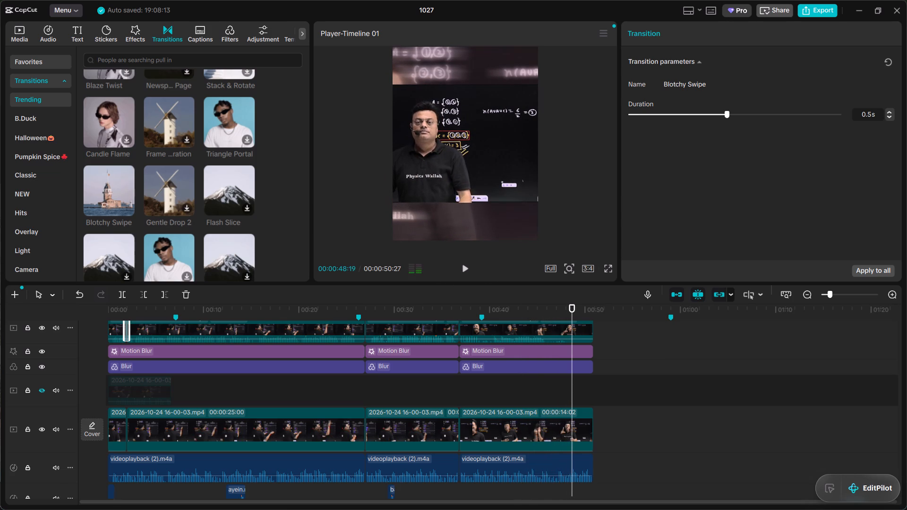
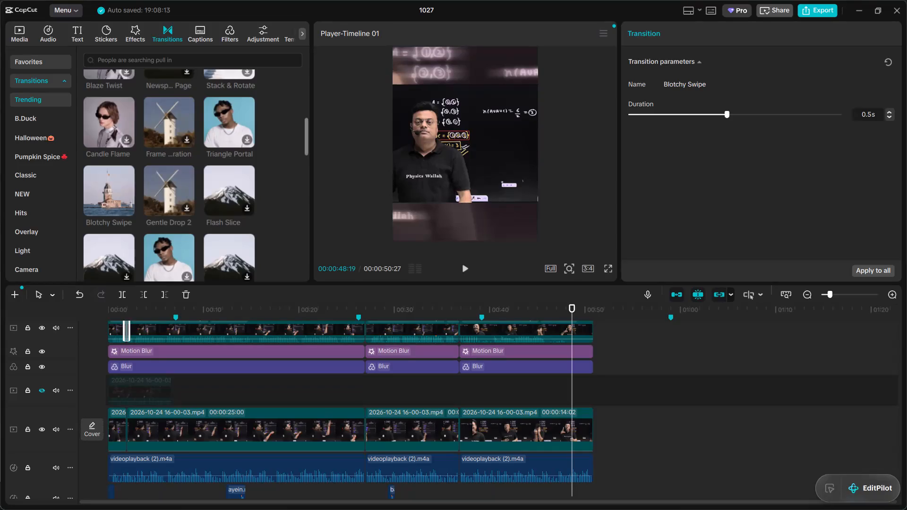
# Replay the final seconds of the last clip and pause on the teacher's hand-over-mouth gesture at 00:00:47:16.
pyautogui.click(479, 306)
pyautogui.press('space')
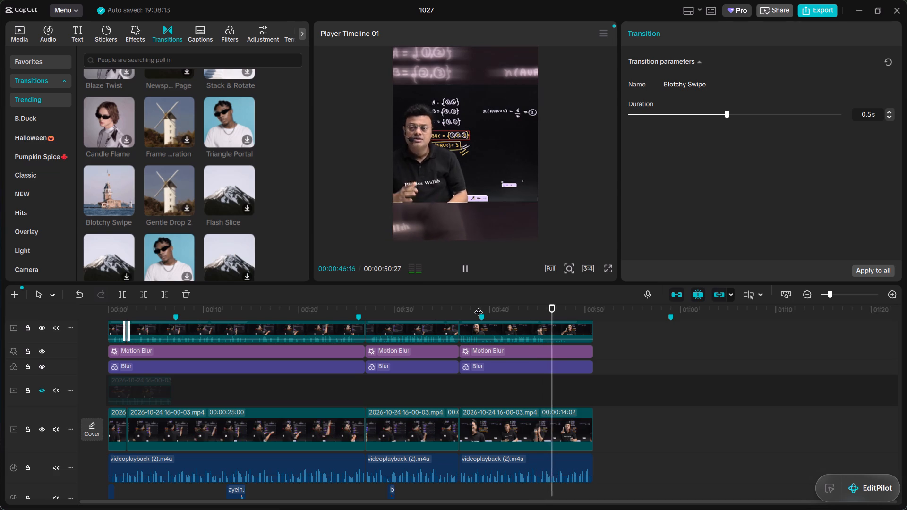
pyautogui.press('space')
pyautogui.press('space')
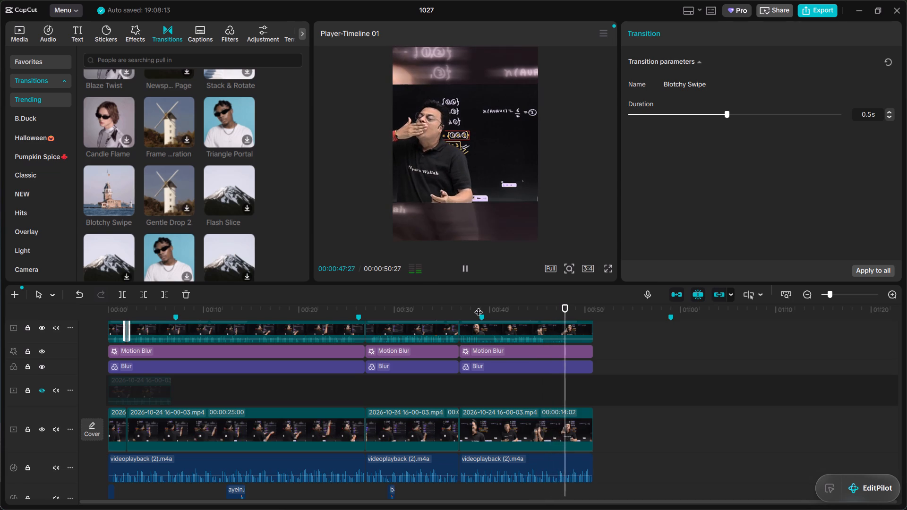
pyautogui.press('space')
pyautogui.press('space')
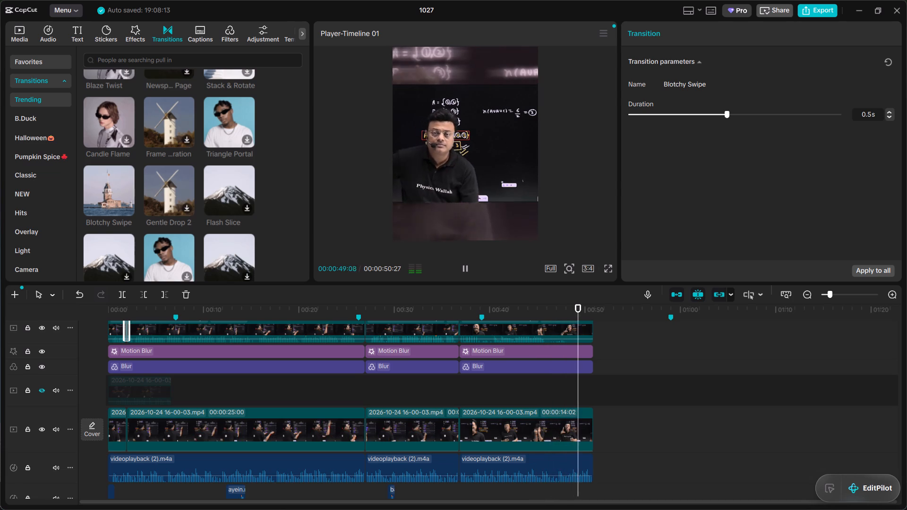
pyautogui.click(510, 313)
pyautogui.press('space')
pyautogui.press('space')
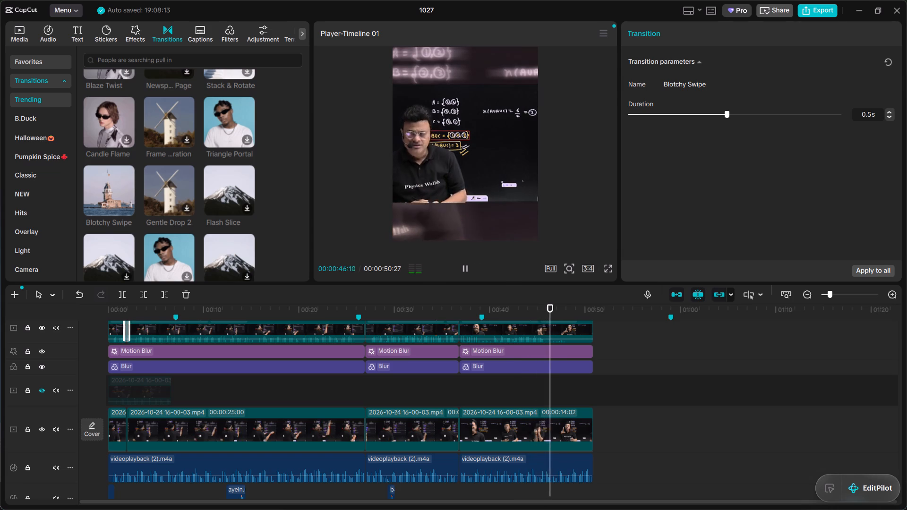
pyautogui.press('space')
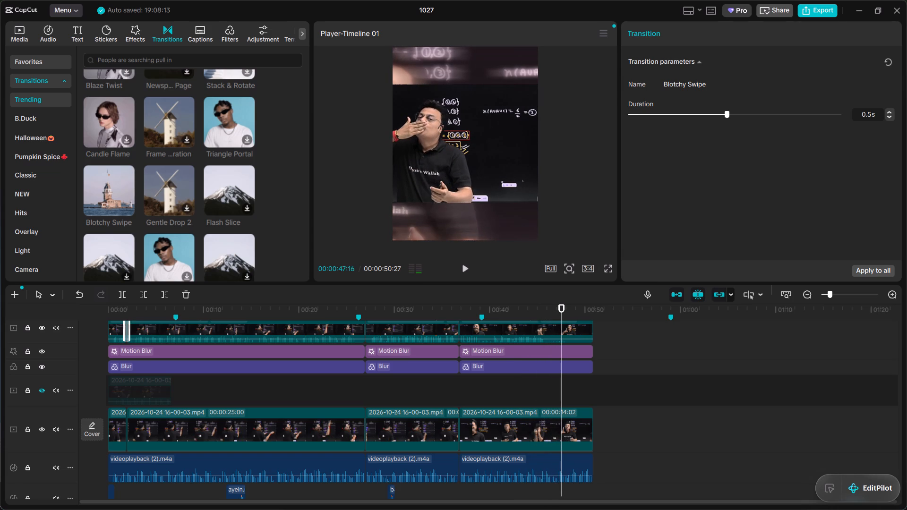
# Capture a screen snip of the classroom picture between the blurred bands from the full-screen preview at 00:00:47:16.
pyautogui.scroll(8, 566, 331)
pyautogui.scroll(-3, 565, 336)
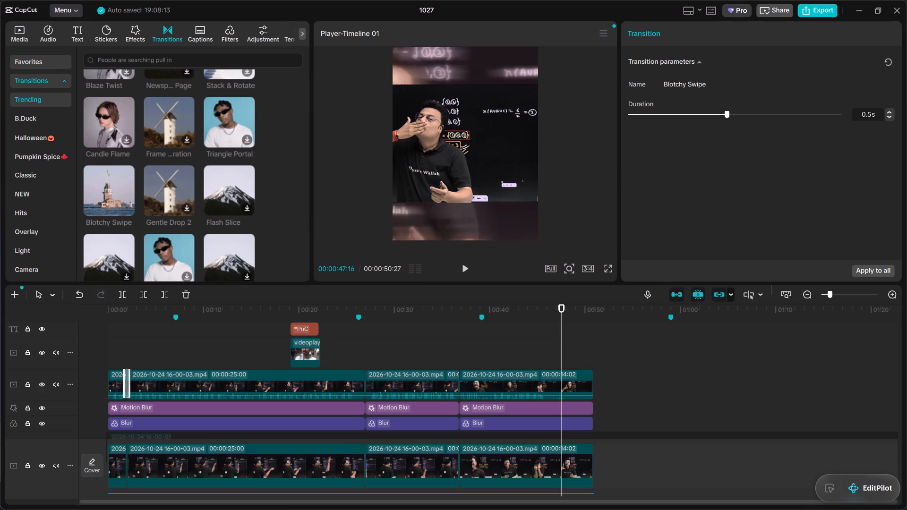
pyautogui.click(607, 270)
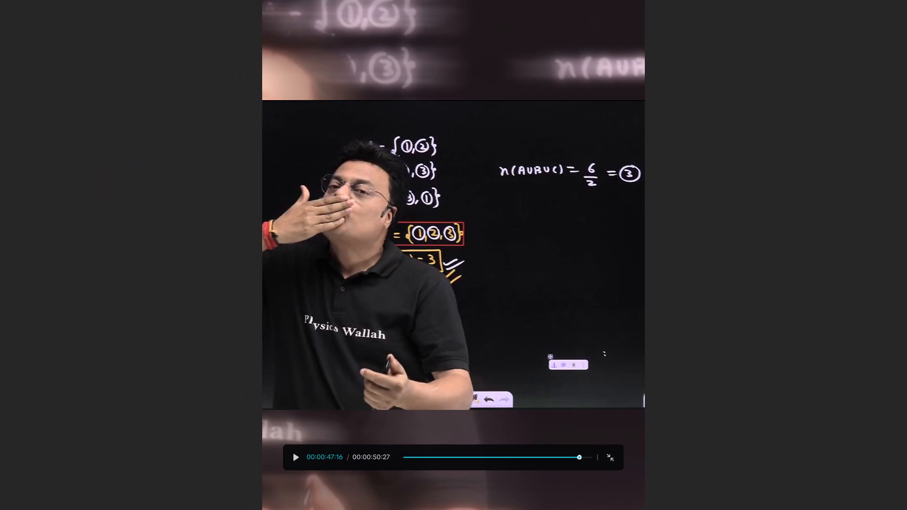
pyautogui.press('shift+super+s')
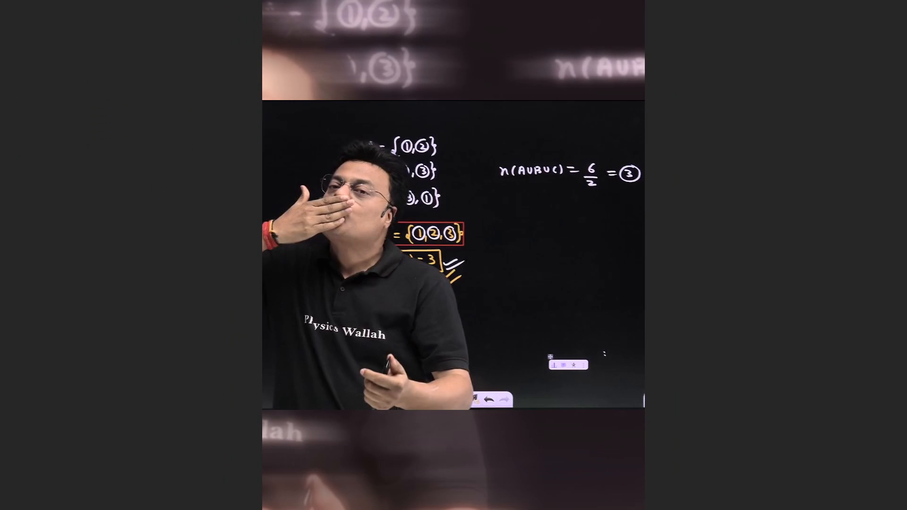
pyautogui.moveTo(263, 100); pyautogui.dragTo(264, 102)
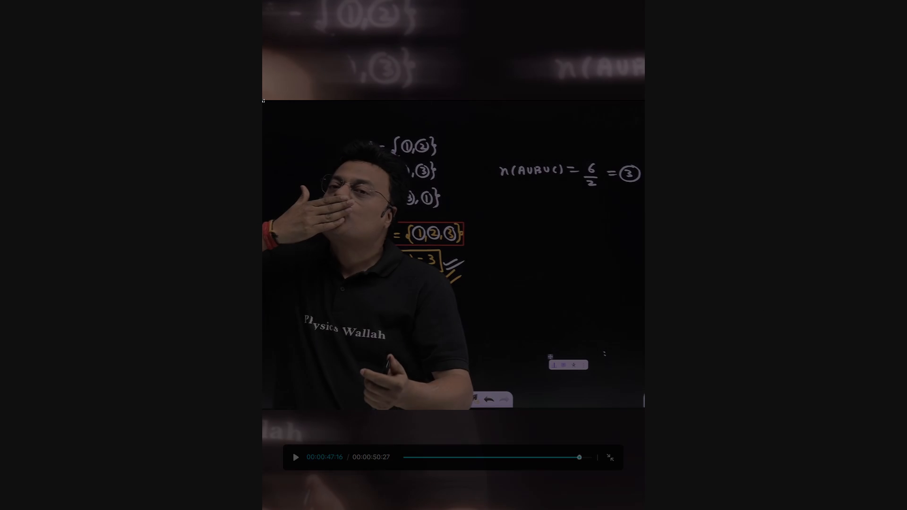
pyautogui.moveTo(264, 102); pyautogui.dragTo(643, 408)
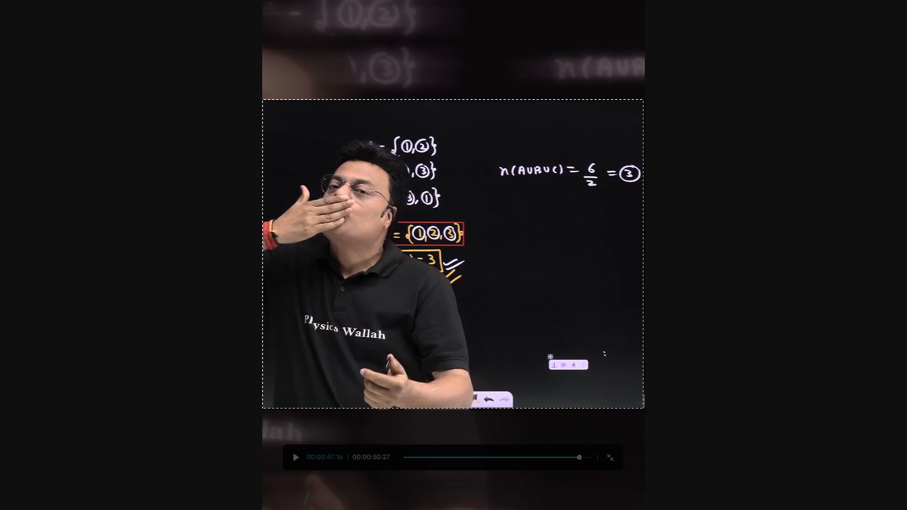
pyautogui.moveTo(643, 408); pyautogui.dragTo(645, 408)
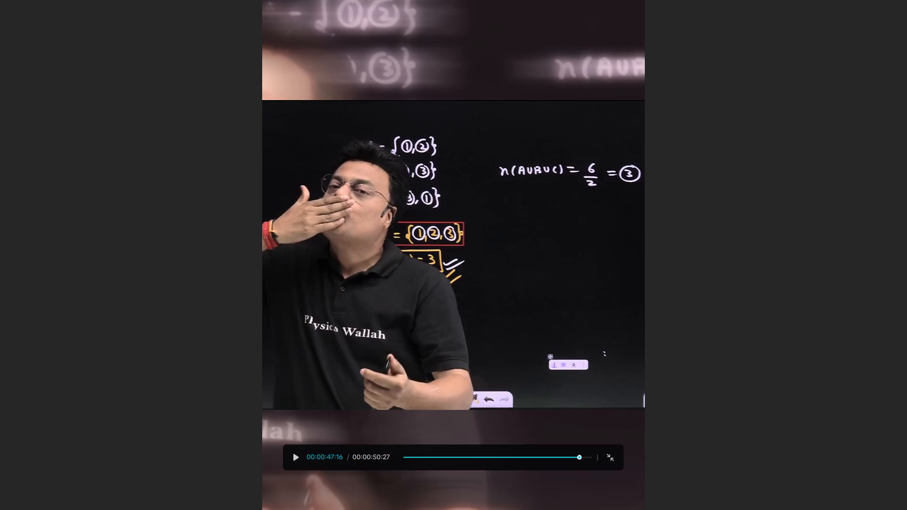
pyautogui.press('Escape')
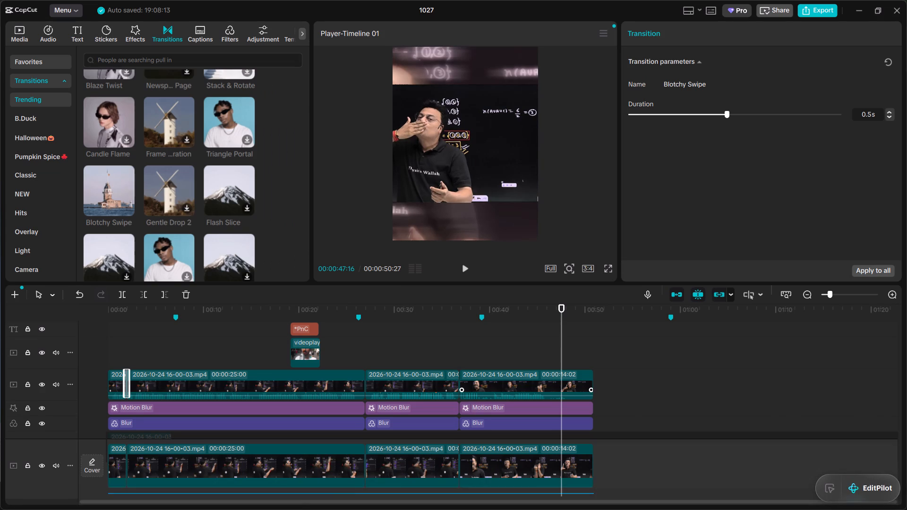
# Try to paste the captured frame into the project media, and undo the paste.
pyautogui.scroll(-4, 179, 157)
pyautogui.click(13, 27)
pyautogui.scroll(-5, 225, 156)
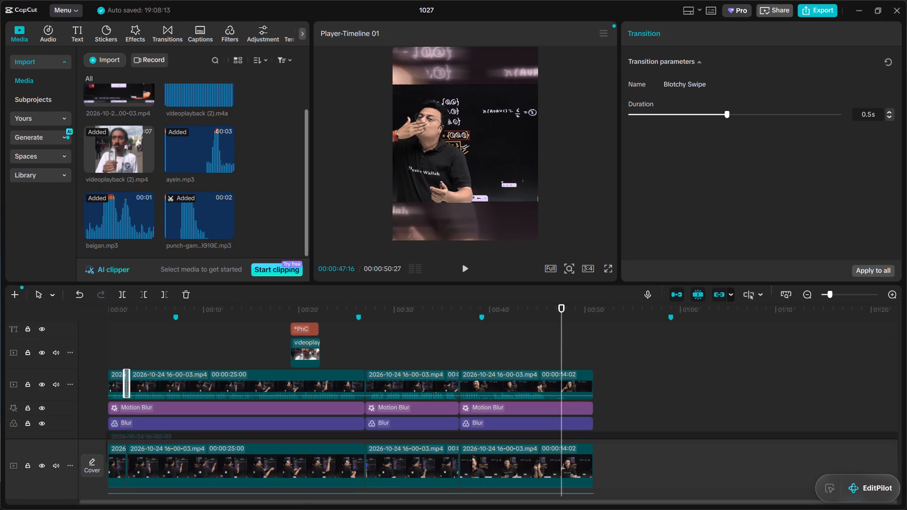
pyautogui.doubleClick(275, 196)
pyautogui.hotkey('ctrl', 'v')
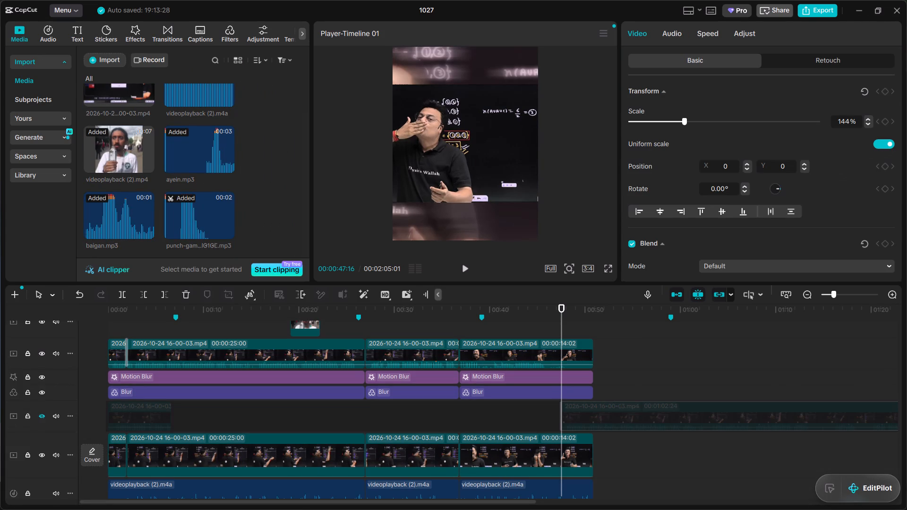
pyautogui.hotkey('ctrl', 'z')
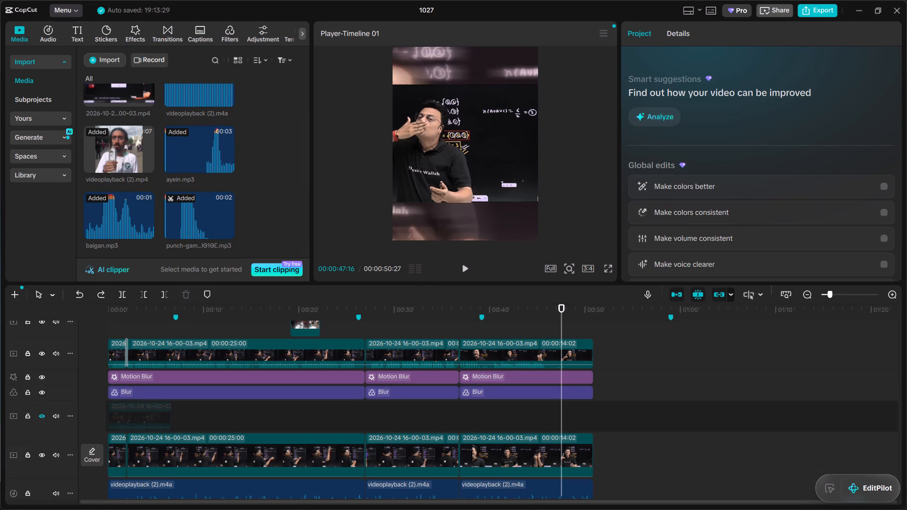
# Import the newly captured screenshot from the Pictures > Screenshots folder into the project media.
pyautogui.scroll(-2, 114, 182)
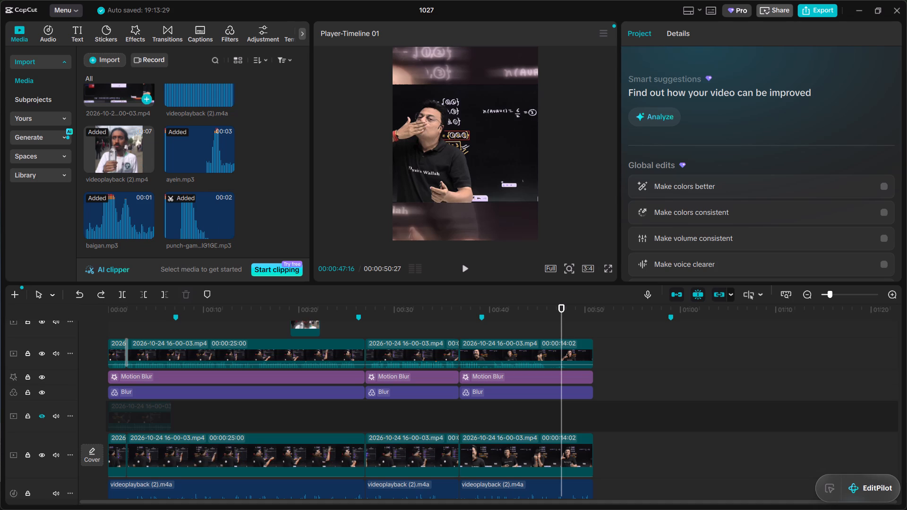
pyautogui.click(105, 67)
pyautogui.click(161, 87)
pyautogui.scroll(6, 43, 149)
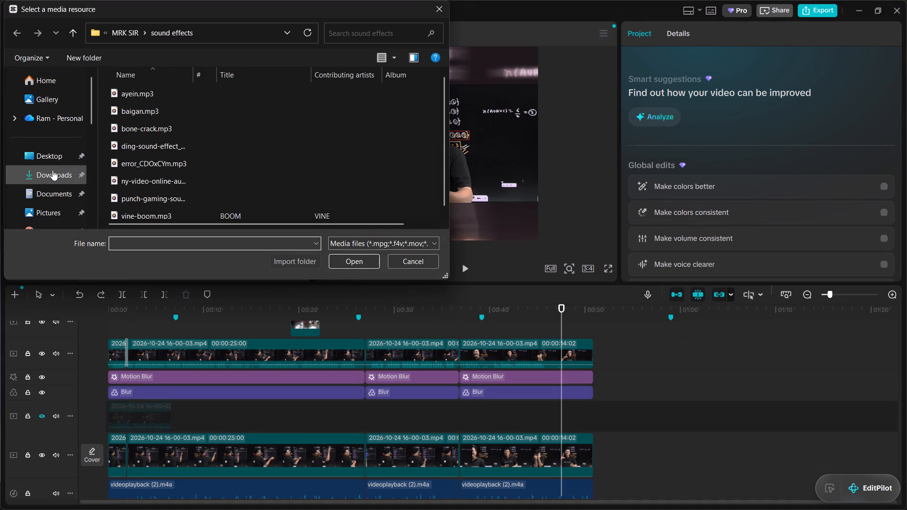
pyautogui.click(46, 216)
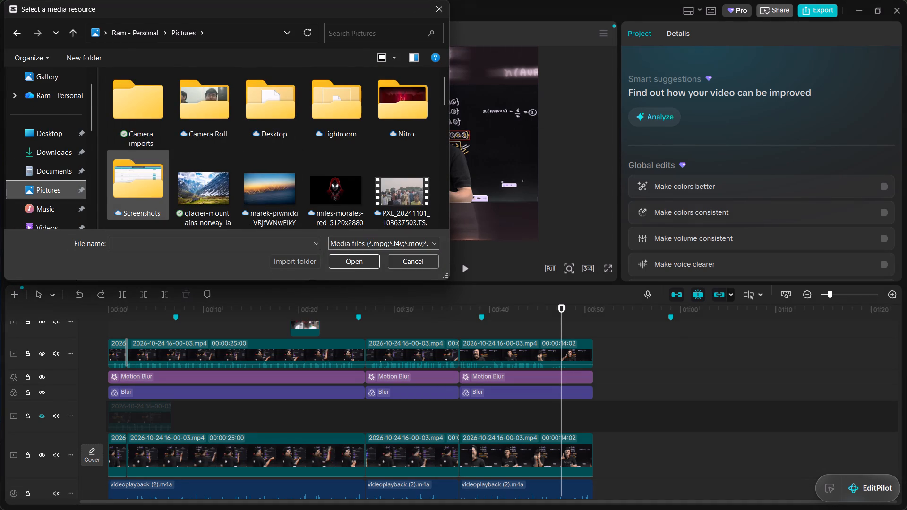
pyautogui.click(141, 204)
pyautogui.click(137, 202)
pyautogui.doubleClick(145, 156)
pyautogui.scroll(-8, 317, 147)
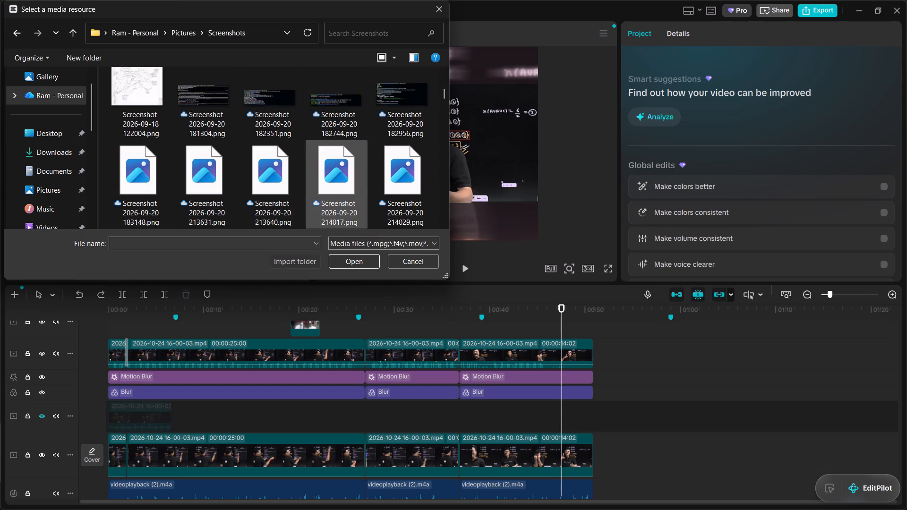
pyautogui.scroll(-20, 318, 147)
pyautogui.scroll(-13, 318, 147)
pyautogui.moveTo(441, 140); pyautogui.dragTo(443, 140)
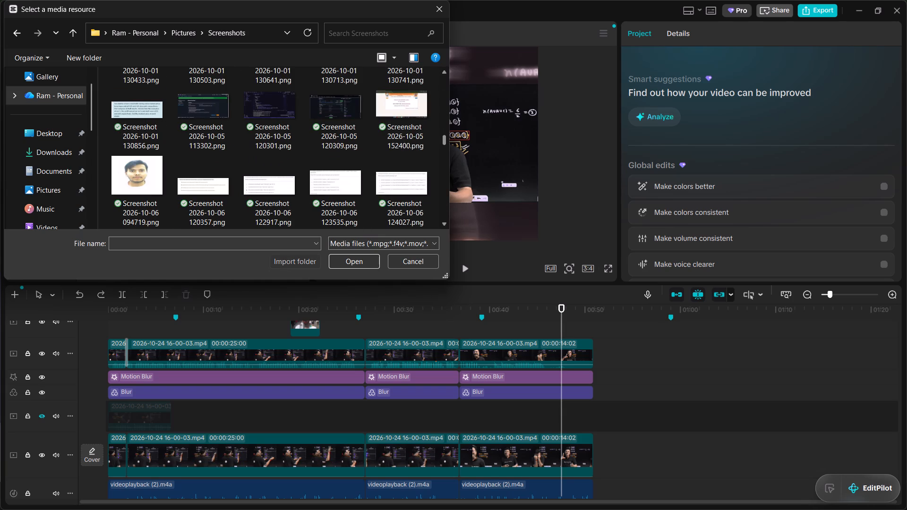
pyautogui.moveTo(443, 140); pyautogui.dragTo(447, 236)
pyautogui.click(265, 181)
pyautogui.click(341, 264)
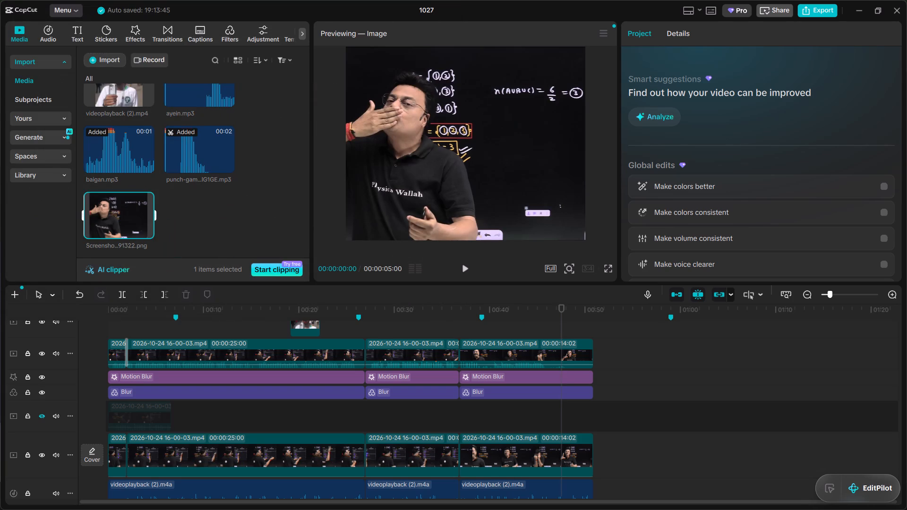
# Add the screenshot to the timeline and place it on the overlay track above the last clip, just after 00:00:47:16.
pyautogui.click(145, 232)
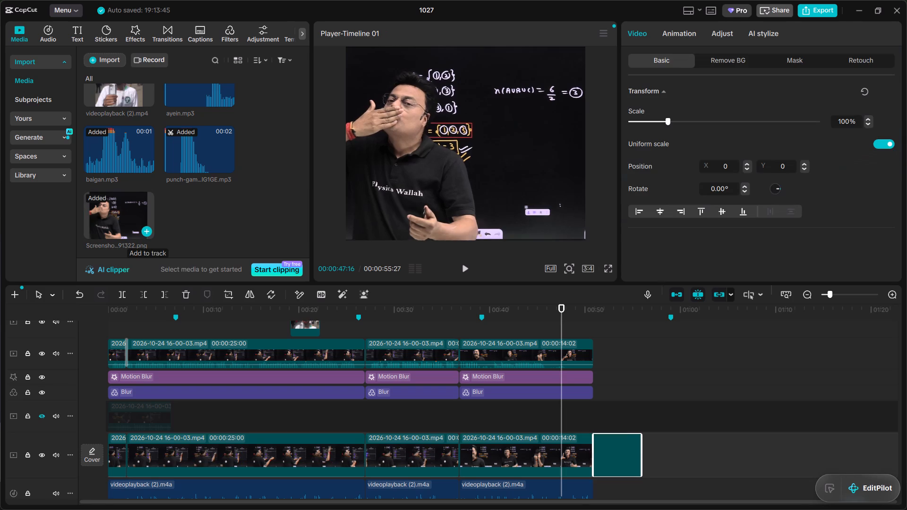
pyautogui.moveTo(608, 451); pyautogui.dragTo(584, 324)
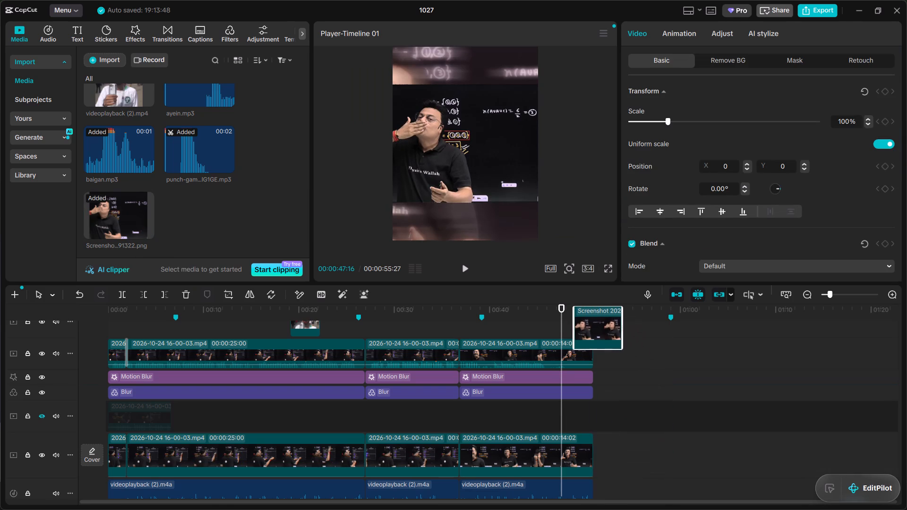
pyautogui.moveTo(584, 324); pyautogui.dragTo(582, 322)
# Trim the screenshot clip to about half a second and align its start with the playhead at 00:00:47:16.
pyautogui.scroll(3, 605, 387)
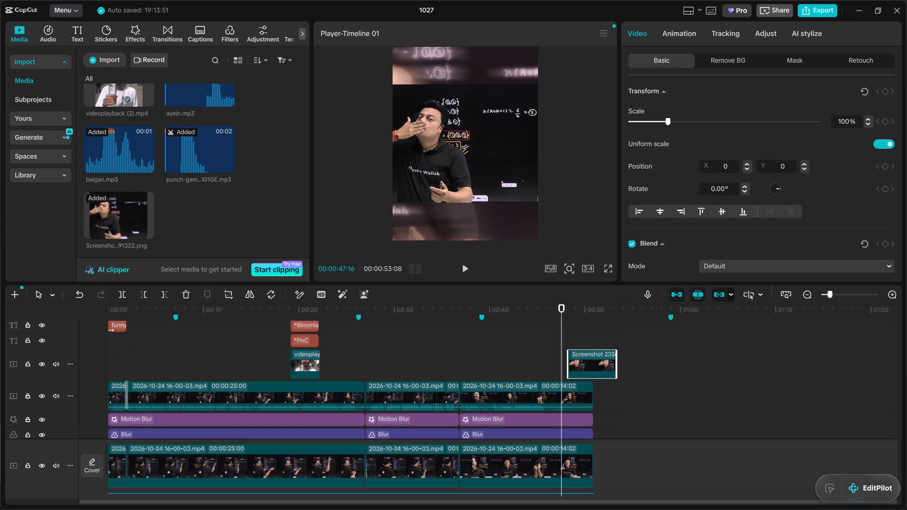
pyautogui.moveTo(617, 369); pyautogui.dragTo(584, 367)
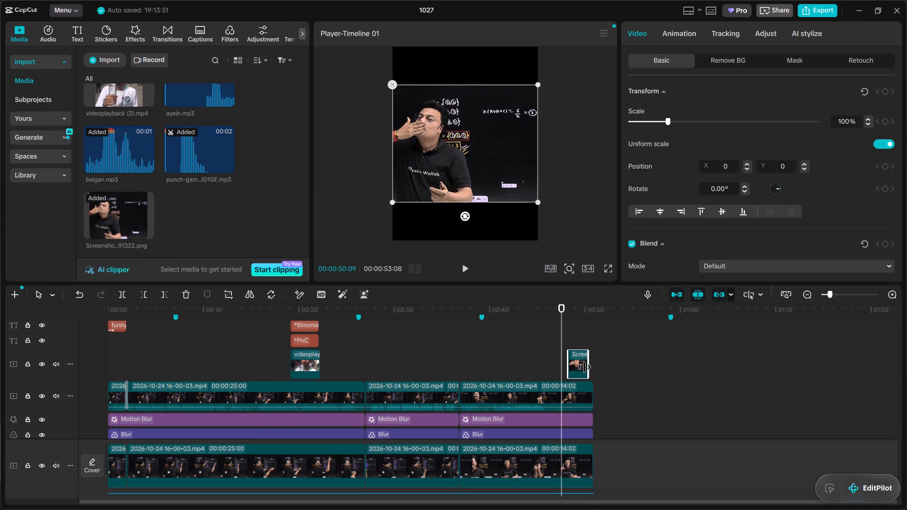
pyautogui.moveTo(584, 367); pyautogui.dragTo(571, 370)
pyautogui.keyDown('ctrl'); pyautogui.scroll(5, 581, 368); pyautogui.keyUp('ctrl')
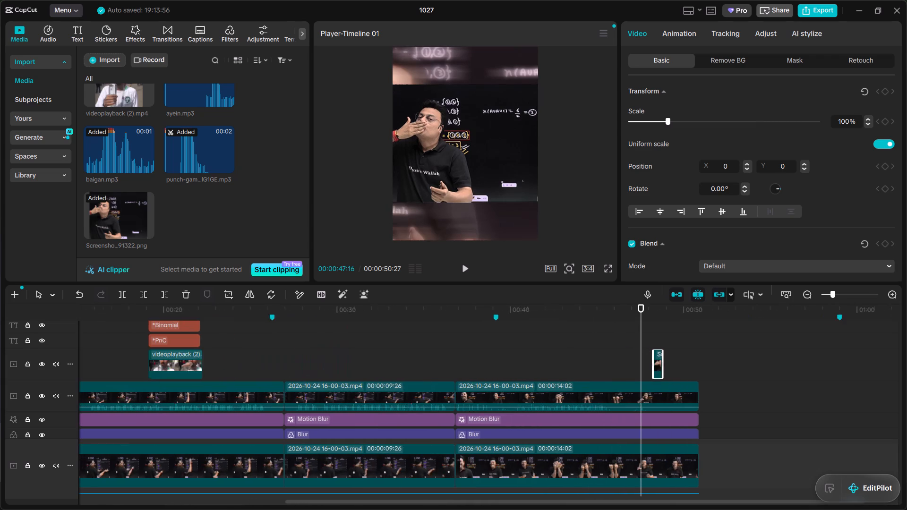
pyautogui.keyDown('ctrl'); pyautogui.scroll(20, 581, 368); pyautogui.keyUp('ctrl')
pyautogui.moveTo(706, 364); pyautogui.dragTo(669, 365)
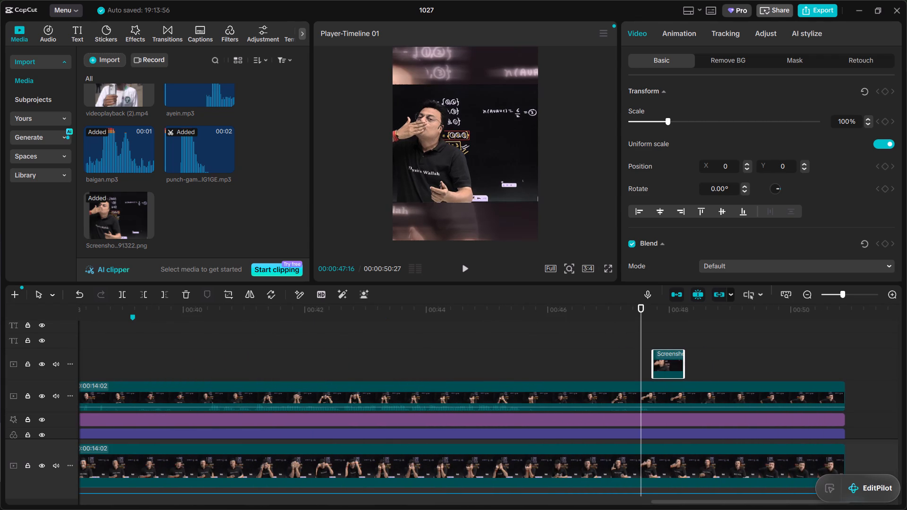
pyautogui.moveTo(669, 365); pyautogui.dragTo(663, 365)
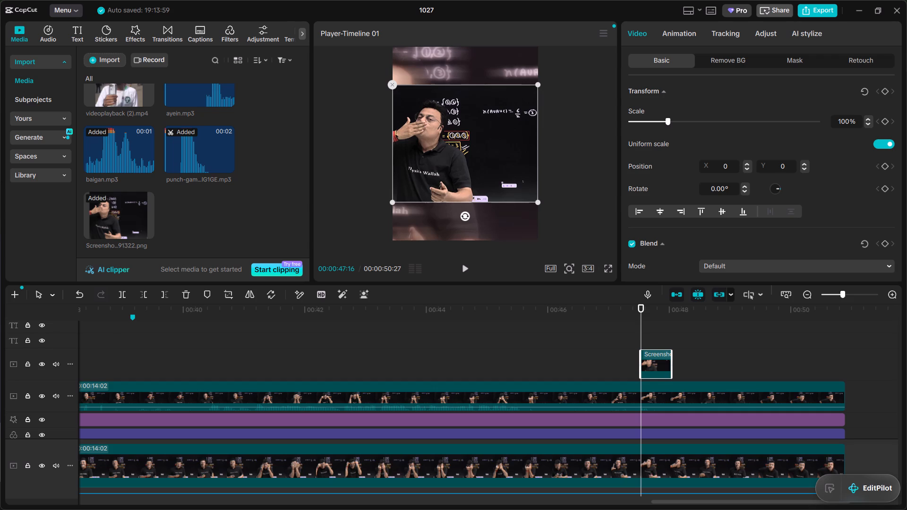
# Browse the blur video effects for one that suits the screenshot clip.
pyautogui.click(675, 41)
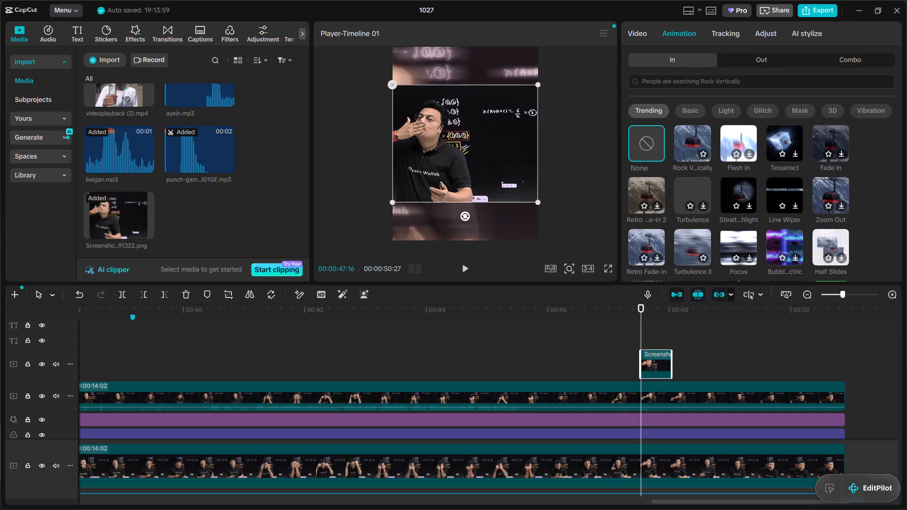
pyautogui.click(131, 35)
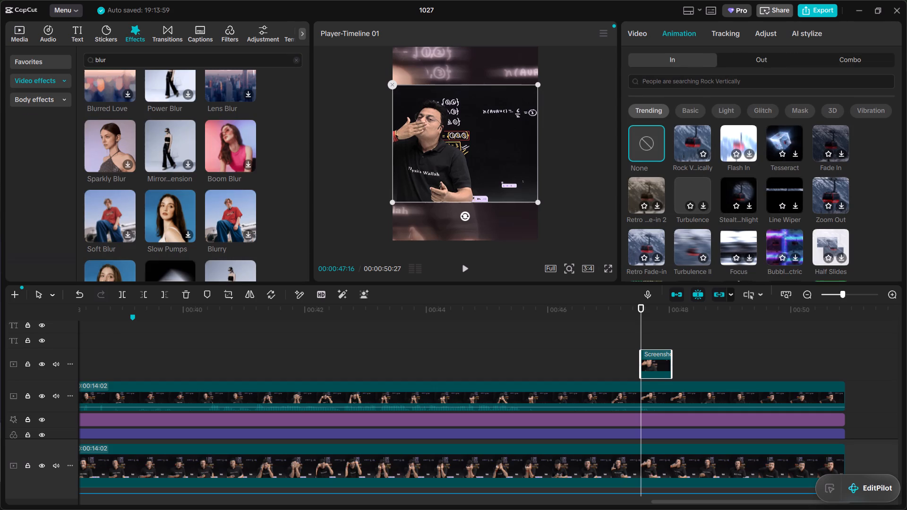
pyautogui.scroll(11, 123, 169)
pyautogui.scroll(-6, 123, 169)
pyautogui.scroll(3, 123, 169)
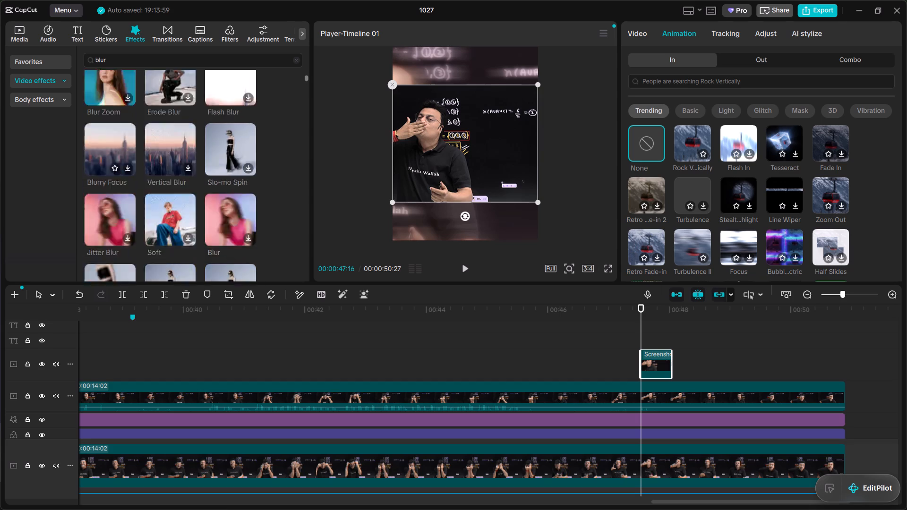
pyautogui.scroll(4, 123, 169)
pyautogui.scroll(-19, 123, 169)
pyautogui.scroll(-14, 132, 170)
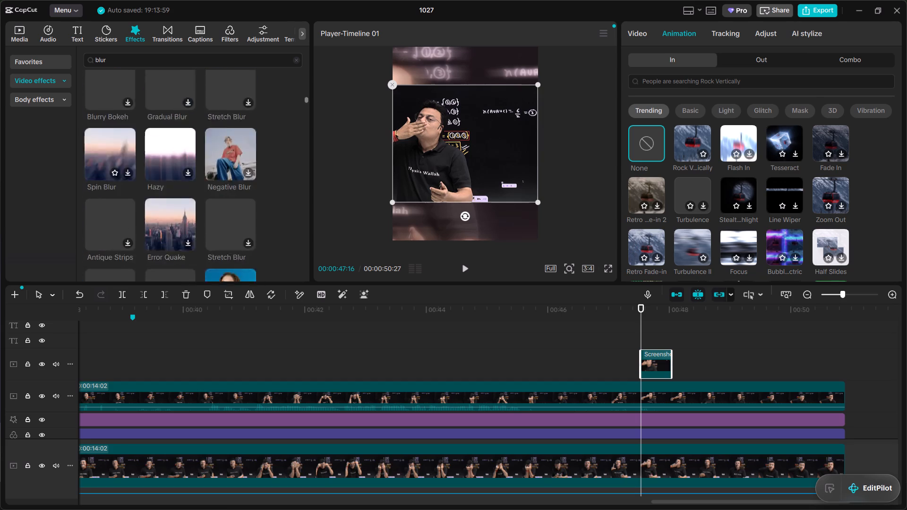
pyautogui.scroll(20, 133, 170)
pyautogui.scroll(20, 133, 170)
pyautogui.scroll(13, 133, 170)
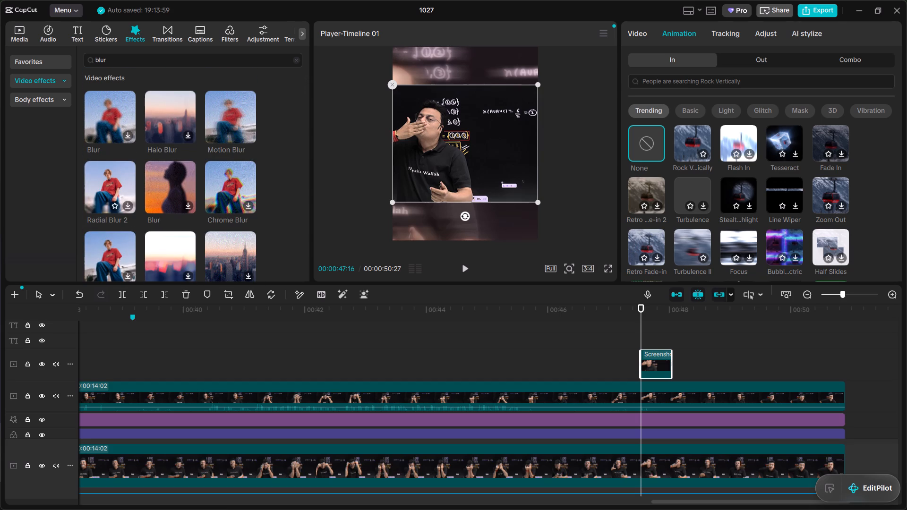
# Clear the effect search and add the trending Color Flicker effect above the screenshot at 00:00:47:16, trimmed to the screenshot clip's length.
pyautogui.click(294, 61)
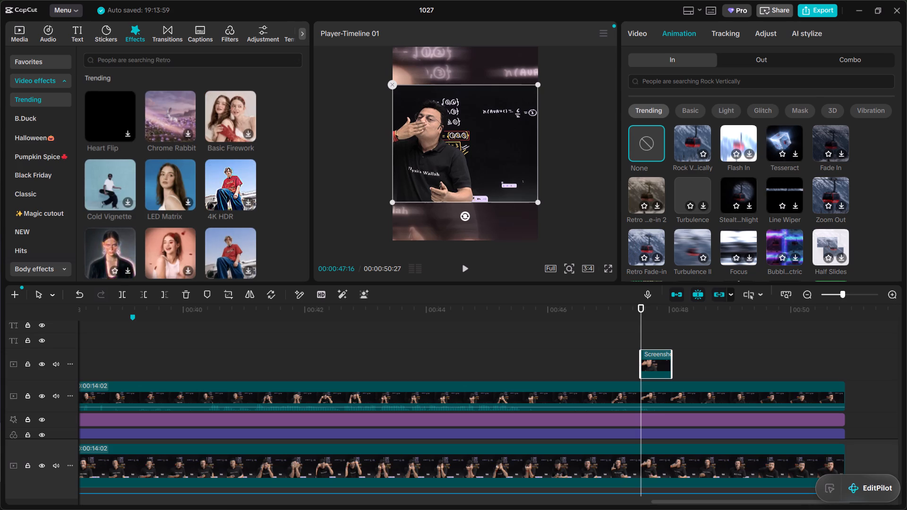
pyautogui.moveTo(107, 235); pyautogui.dragTo(642, 342)
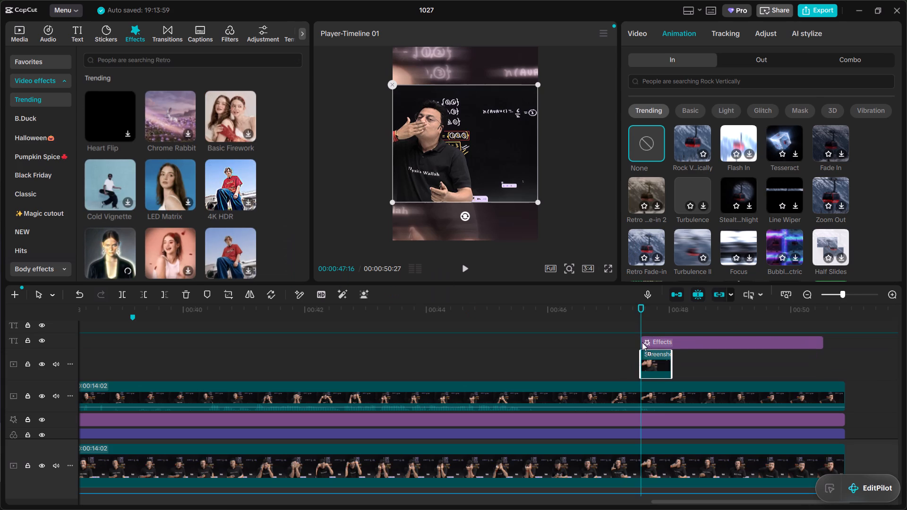
pyautogui.moveTo(642, 342); pyautogui.dragTo(643, 343)
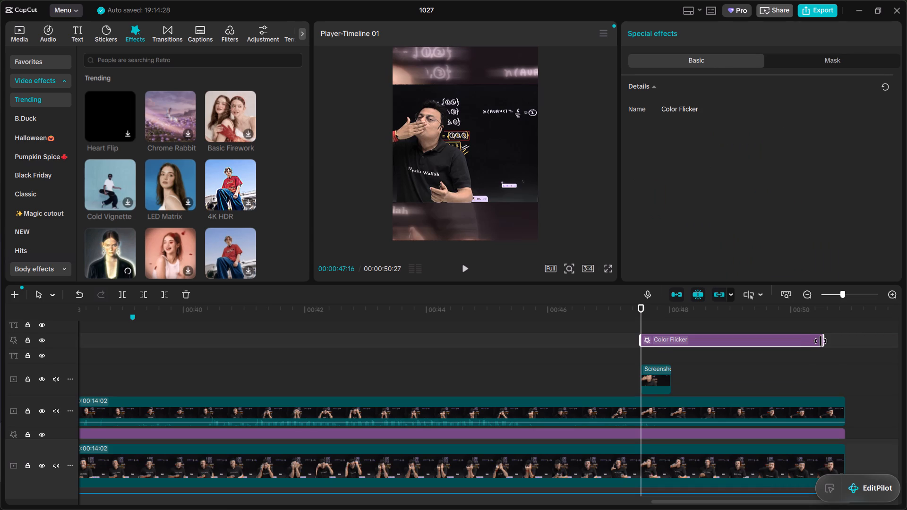
pyautogui.moveTo(821, 341); pyautogui.dragTo(668, 343)
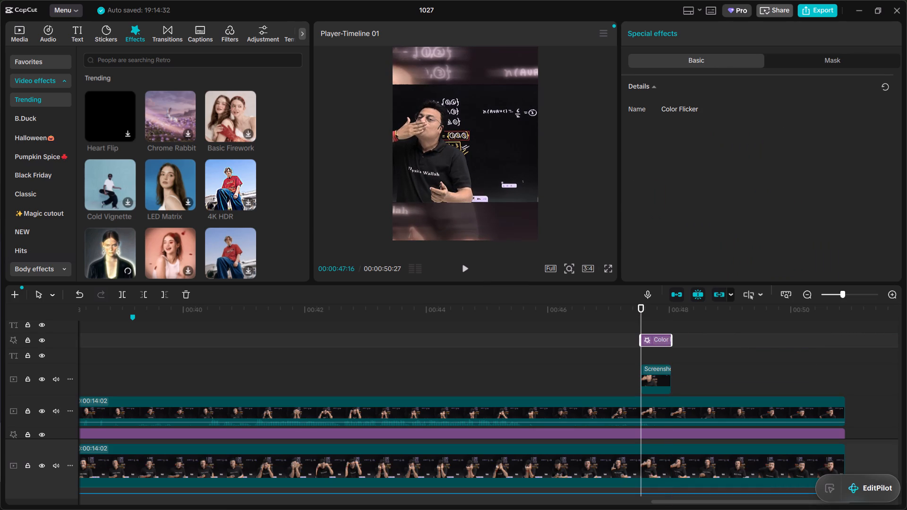
pyautogui.click(595, 314)
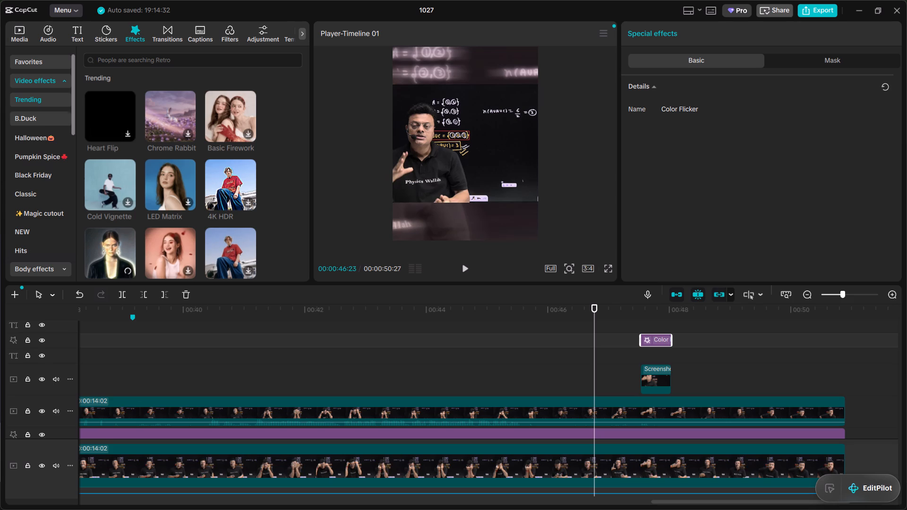
# Start importing media from the device and go to the MRK SIR > assets folder.
pyautogui.click(19, 39)
pyautogui.click(113, 58)
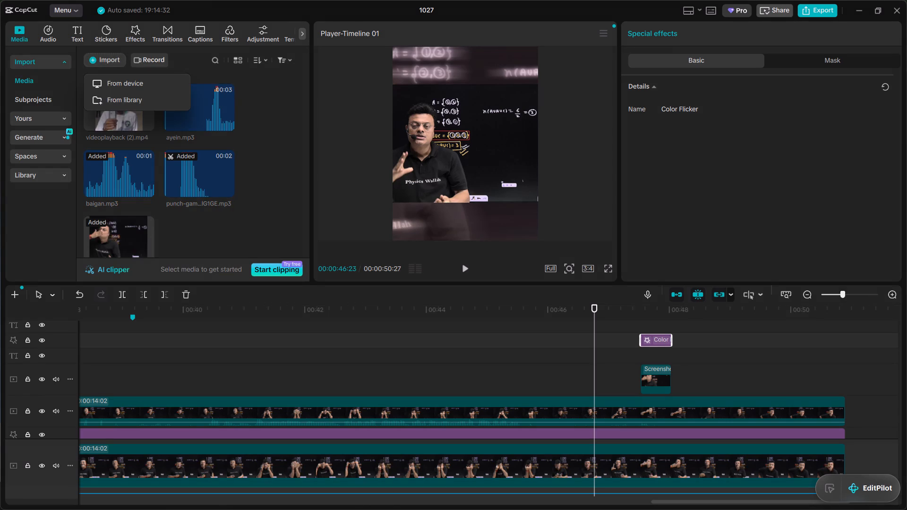
pyautogui.click(159, 81)
pyautogui.scroll(-3, 145, 130)
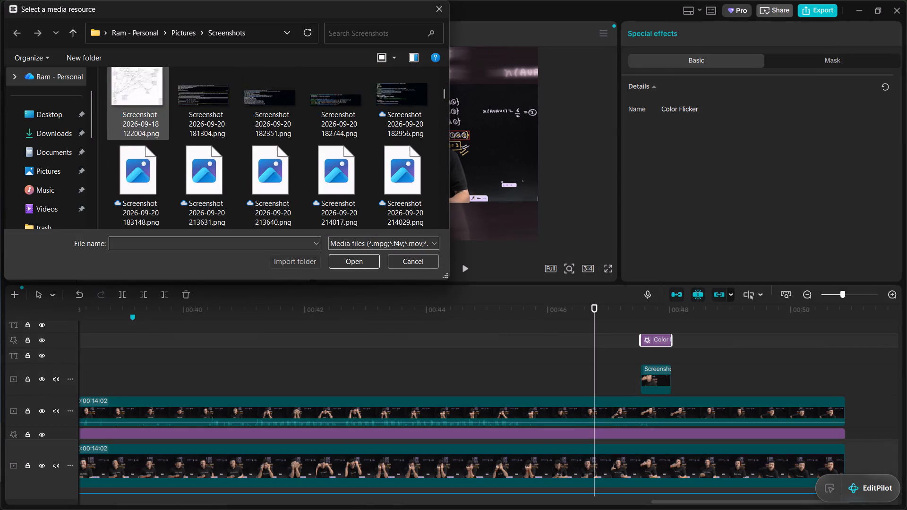
pyautogui.scroll(-2, 150, 130)
pyautogui.scroll(-5, 43, 190)
pyautogui.scroll(2, 62, 152)
pyautogui.click(61, 174)
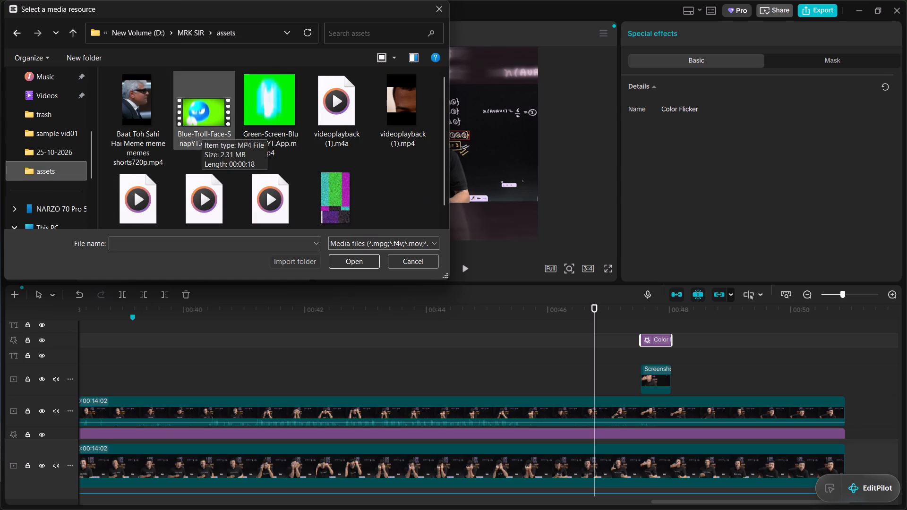
# Switch to File Explorer, open MRK SIR > assets, and preview Green-Screen-Blue-SnapYT.App.mp4 at several points through the video.
pyautogui.hotkey('alt', 'Tab')
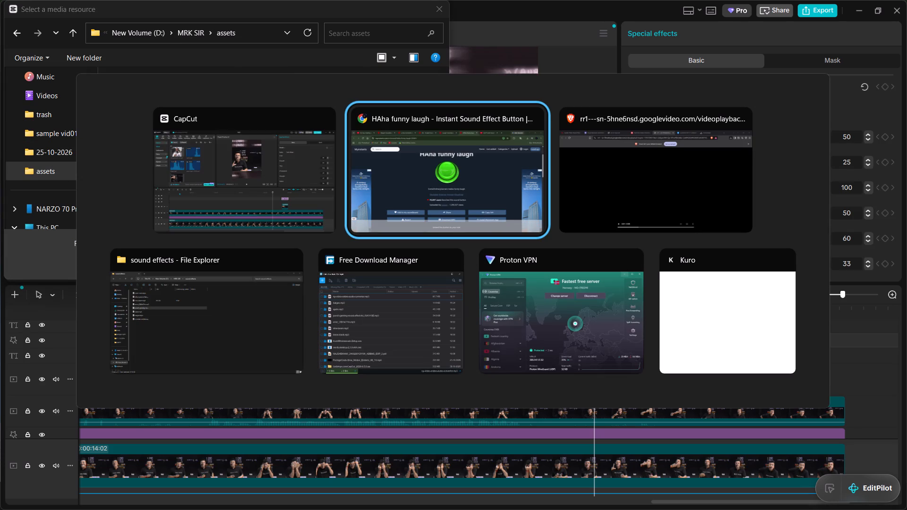
pyautogui.hotkey('alt', 'Tab')
pyautogui.hotkey('alt', 'Tab')
pyautogui.hotkey('alt', 'Tab')
pyautogui.hotkey('alt', 'Tab')
pyautogui.hotkey('alt', 'Tab')
pyautogui.hotkey('alt', 'Tab')
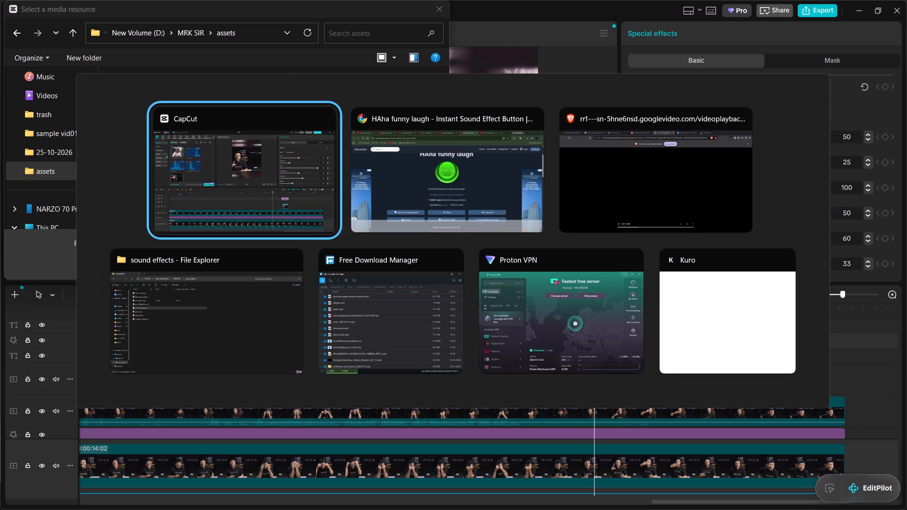
pyautogui.hotkey('alt', 'Tab')
pyautogui.hotkey('alt', 'Tab')
pyautogui.hotkey('alt', 'Tab')
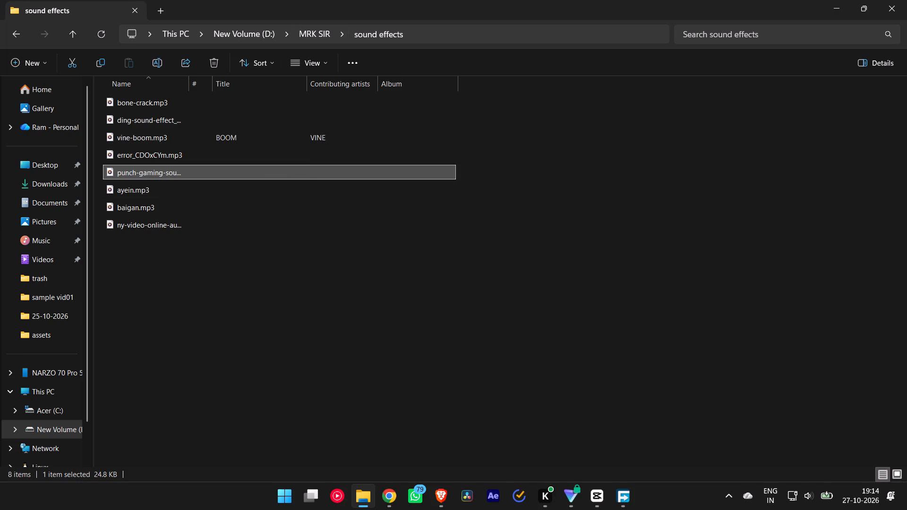
pyautogui.click(315, 29)
pyautogui.doubleClick(186, 129)
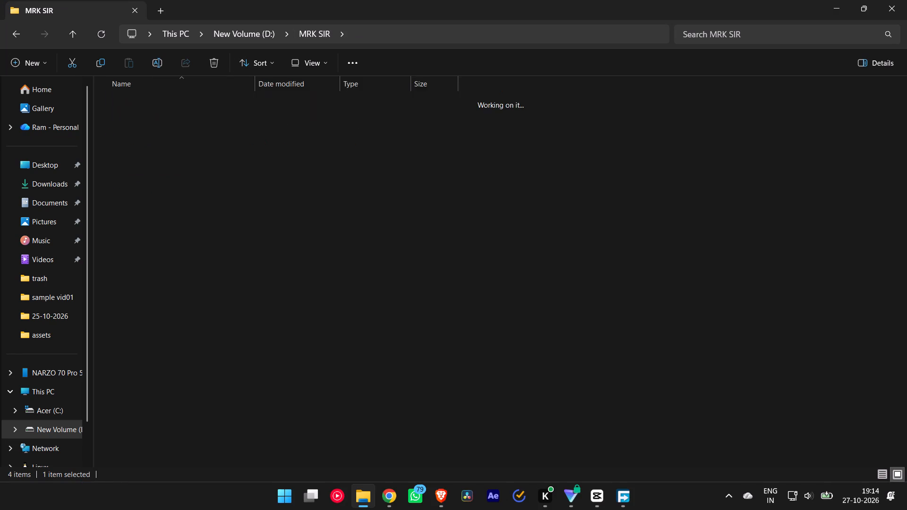
pyautogui.doubleClick(246, 117)
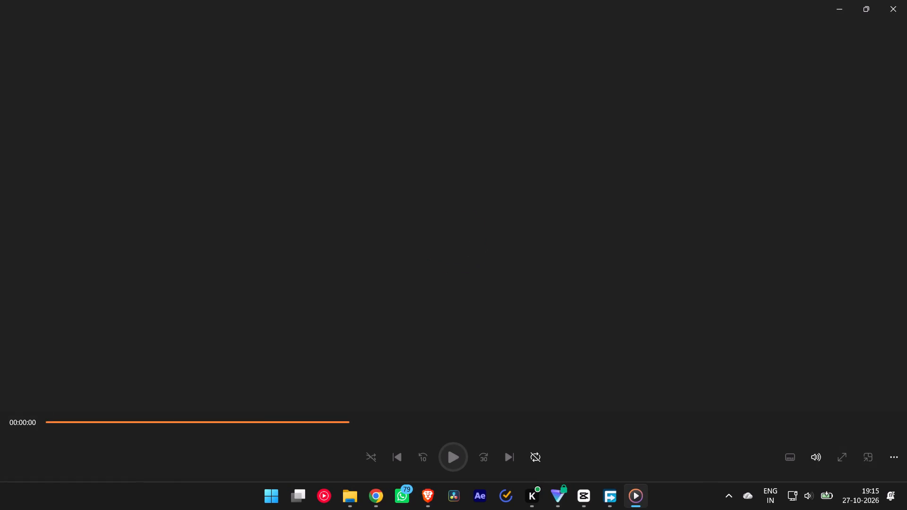
pyautogui.click(282, 435)
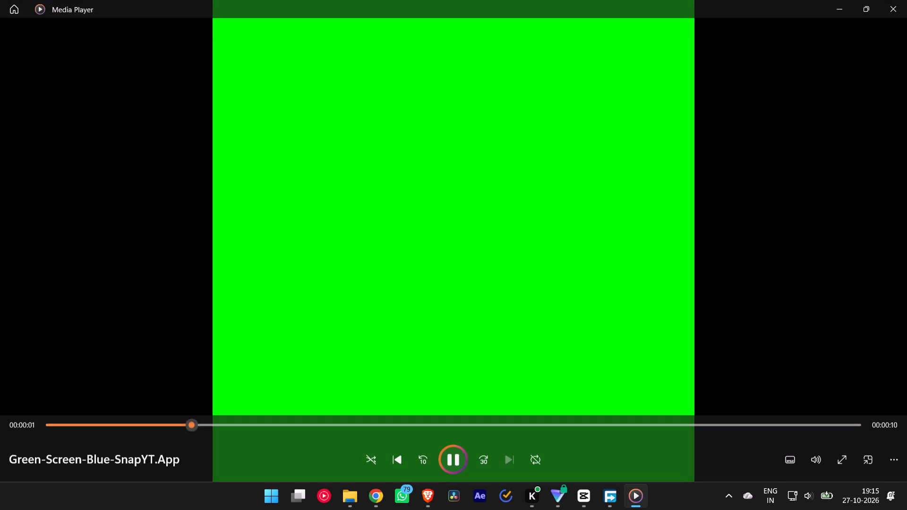
pyautogui.click(282, 421)
pyautogui.click(328, 418)
pyautogui.click(377, 422)
pyautogui.click(420, 425)
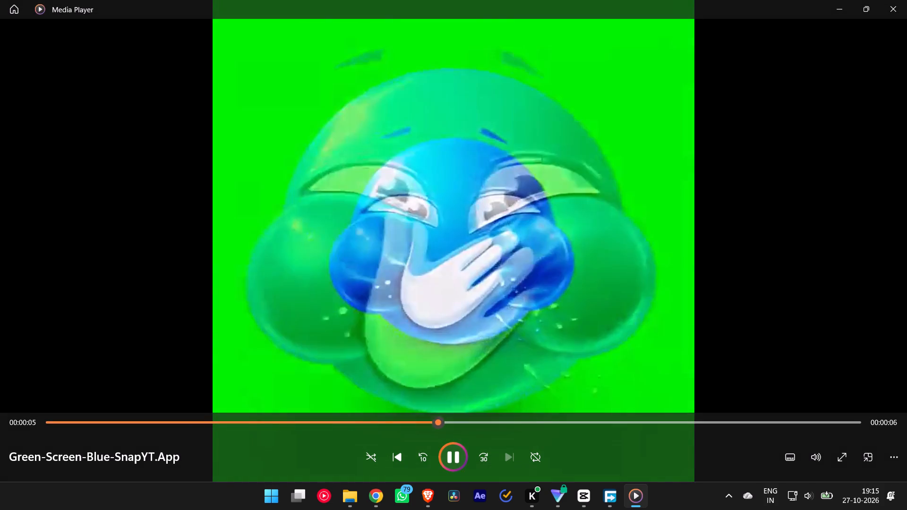
pyautogui.click(891, 12)
# Preview Blue-Troll-Face-SnapYT.App.mp4 at several points through the video.
pyautogui.doubleClick(171, 131)
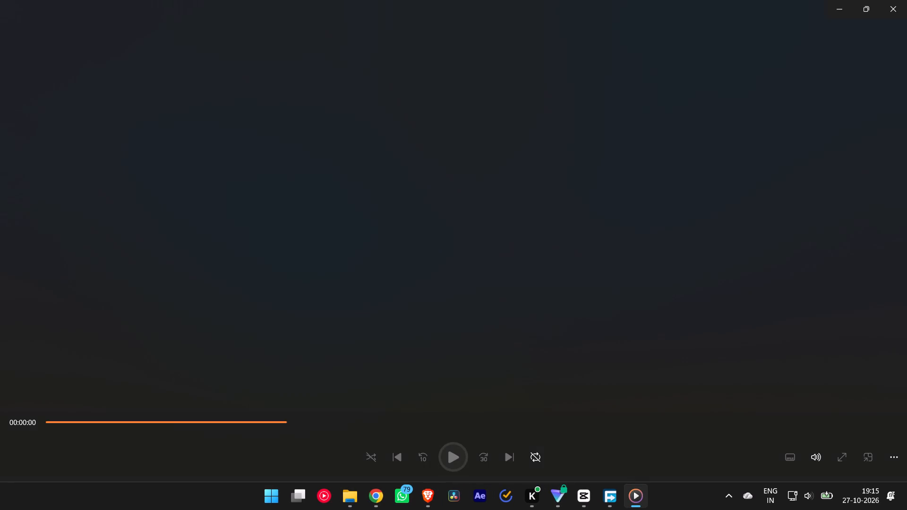
pyautogui.click(167, 424)
pyautogui.click(235, 423)
pyautogui.click(315, 427)
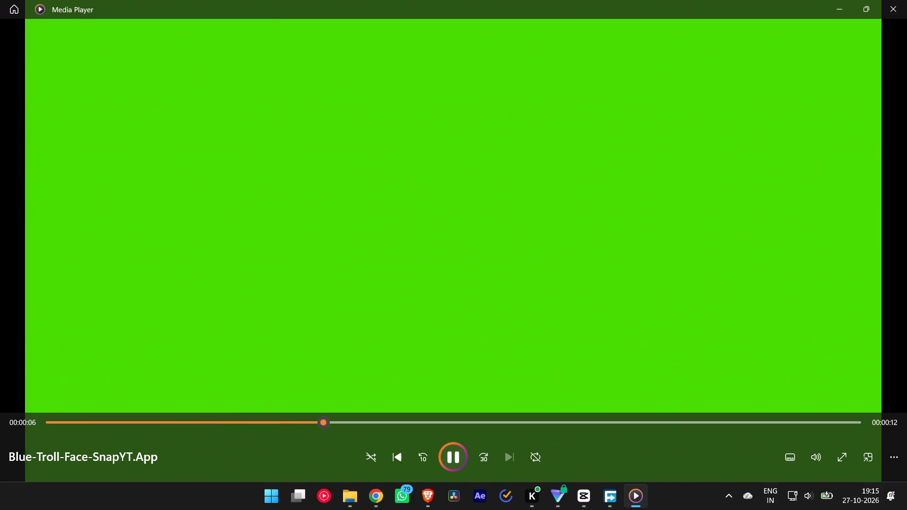
pyautogui.click(426, 419)
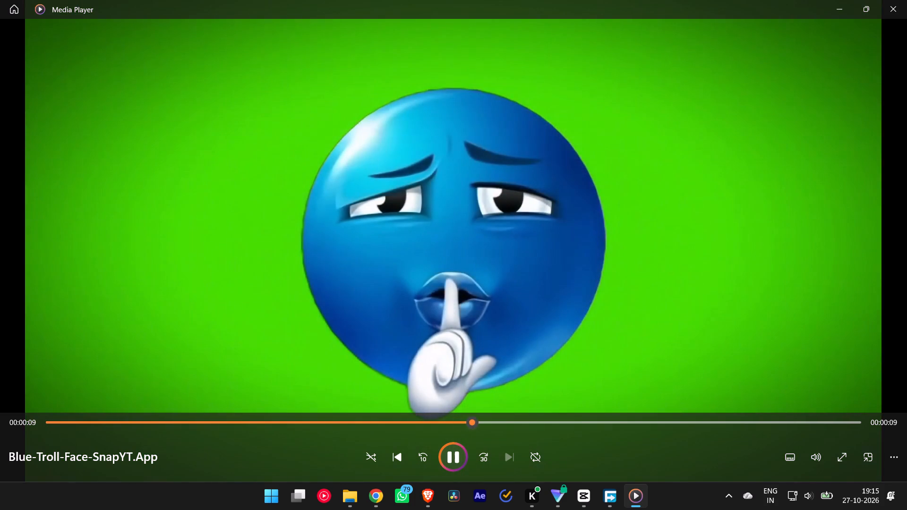
pyautogui.click(890, 0)
# Return to CapCut and import Green-Screen-Blue-SnapYT.App.mp4 from the assets folder into the project media.
pyautogui.click(245, 108)
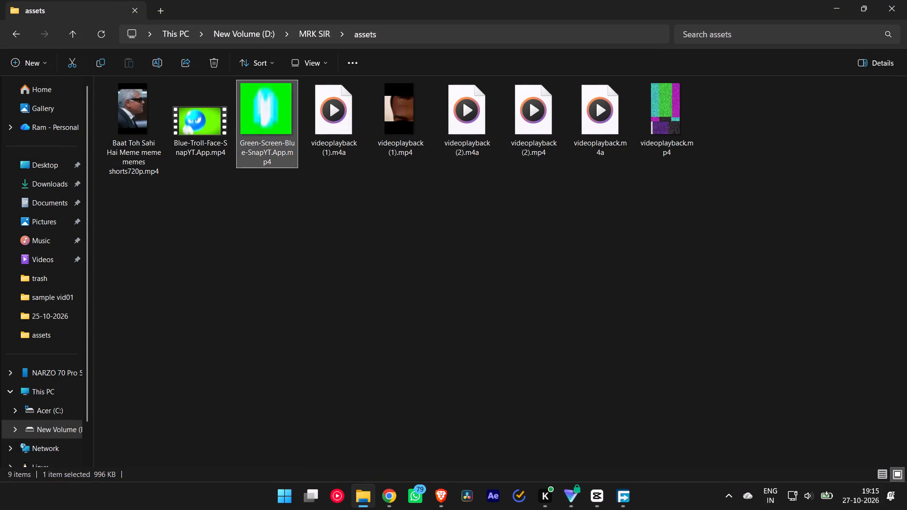
pyautogui.click(599, 500)
pyautogui.click(264, 128)
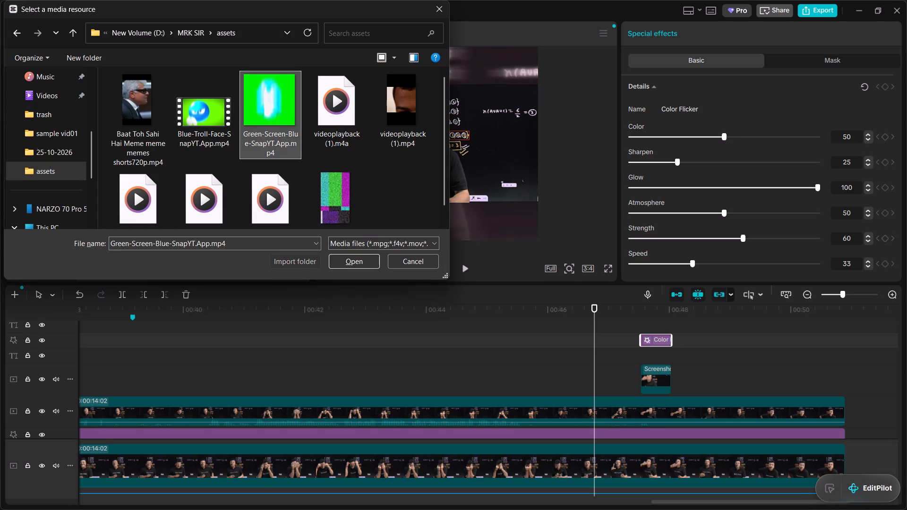
pyautogui.click(347, 261)
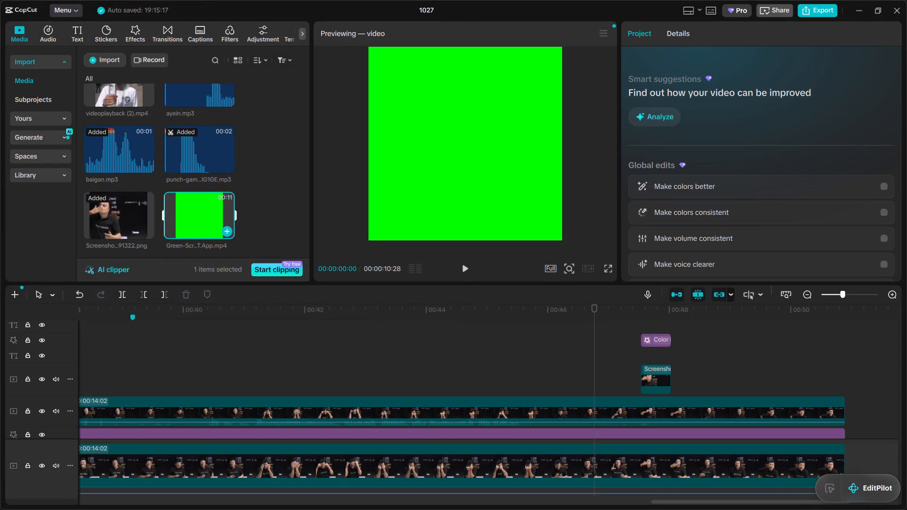
# Place the green-screen video on a new overlay track above the screenshot, starting just before the screenshot clip, and hide that track.
pyautogui.moveTo(199, 219); pyautogui.dragTo(634, 360)
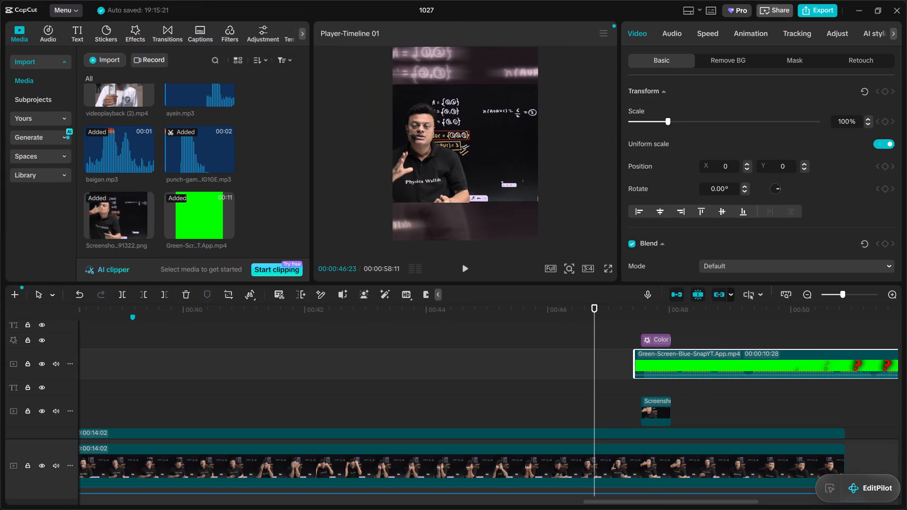
pyautogui.click(42, 365)
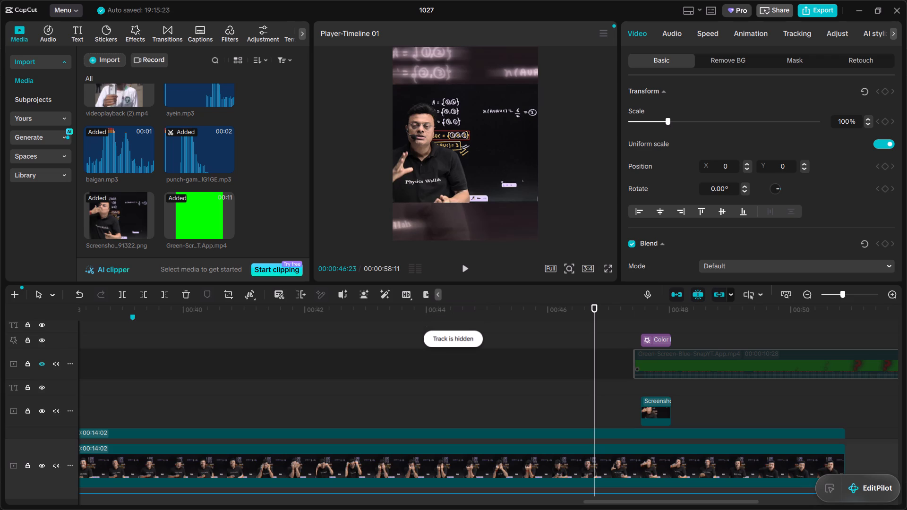
# Play the timeline from 00:00:46:23 to review the screenshot insert and the span of the green-screen clip.
pyautogui.scroll(2, 675, 372)
pyautogui.scroll(-2, 675, 372)
pyautogui.press('space')
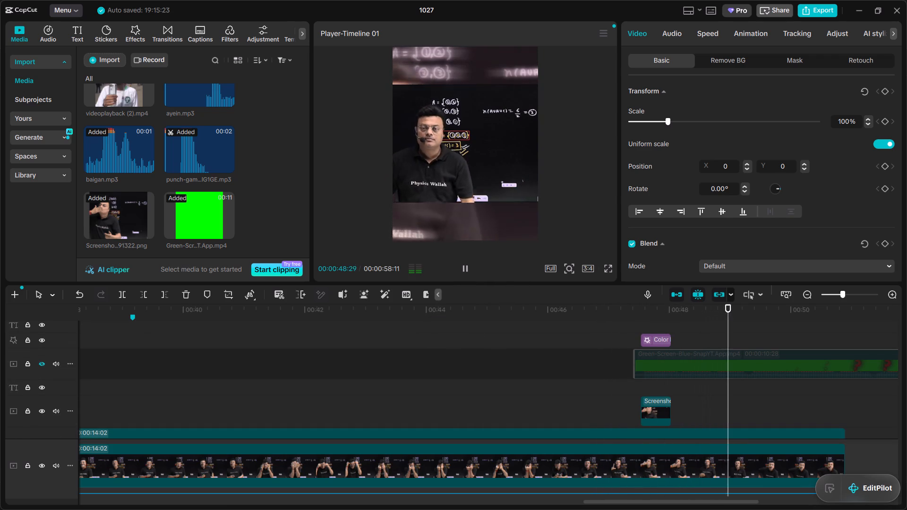
pyautogui.scroll(-3, 643, 391)
pyautogui.keyDown('ctrl'); pyautogui.scroll(-2, 679, 364); pyautogui.keyUp('ctrl')
pyautogui.keyDown('ctrl'); pyautogui.scroll(4, 679, 364); pyautogui.keyUp('ctrl')
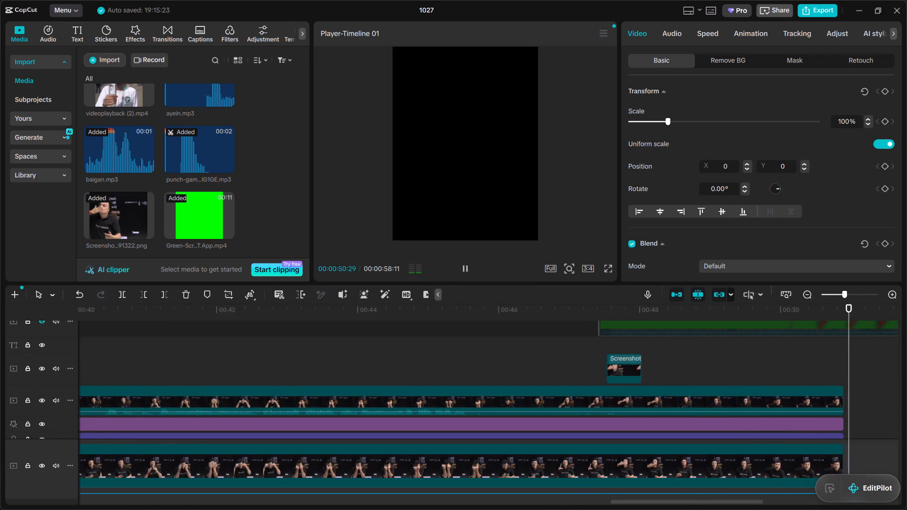
pyautogui.keyDown('ctrl'); pyautogui.scroll(6, 679, 364); pyautogui.keyUp('ctrl')
pyautogui.keyDown('ctrl'); pyautogui.scroll(-6, 651, 365); pyautogui.keyUp('ctrl')
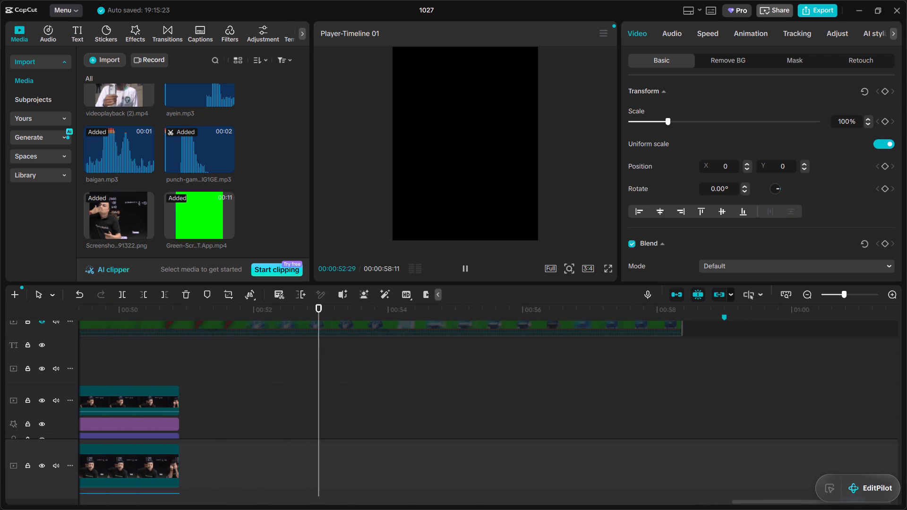
pyautogui.keyDown('ctrl'); pyautogui.scroll(-15, 402, 372); pyautogui.keyUp('ctrl')
pyautogui.scroll(5, 528, 373)
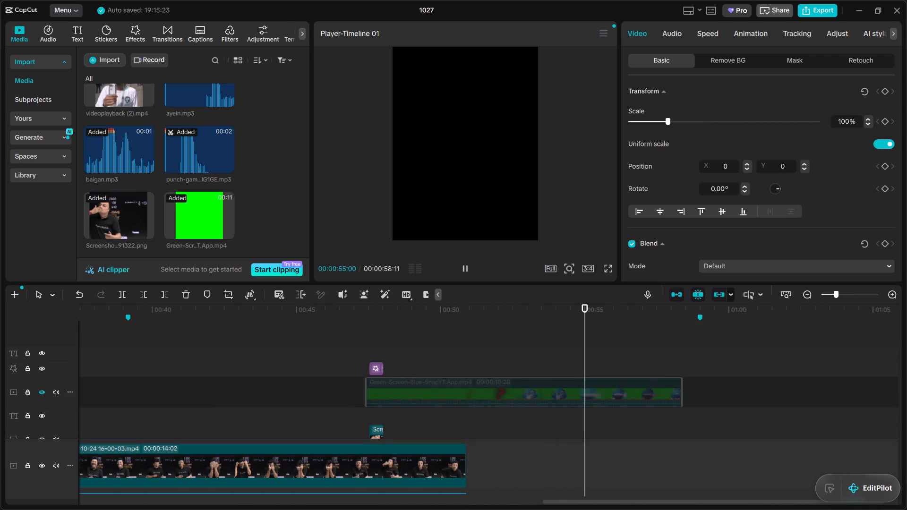
pyautogui.scroll(-1, 529, 376)
pyautogui.press('space')
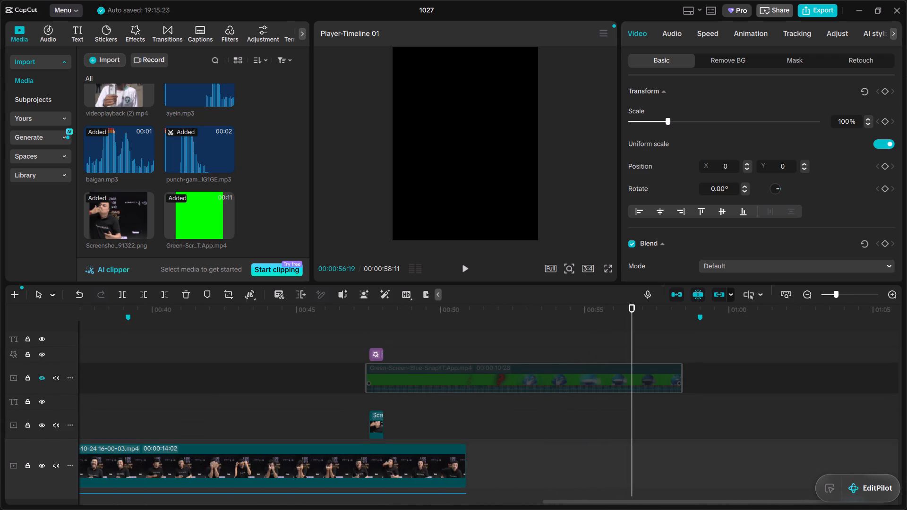
# Move the green-screen clip earlier on its track so it starts at about 00:00:44, playing the section to check the timing.
pyautogui.click(532, 312)
pyautogui.moveTo(525, 311); pyautogui.dragTo(516, 315)
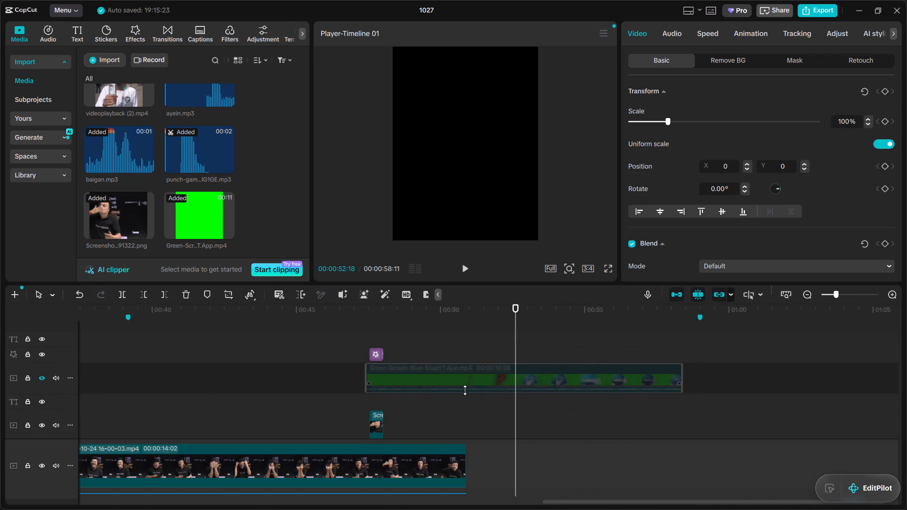
pyautogui.click(465, 389)
pyautogui.press('space')
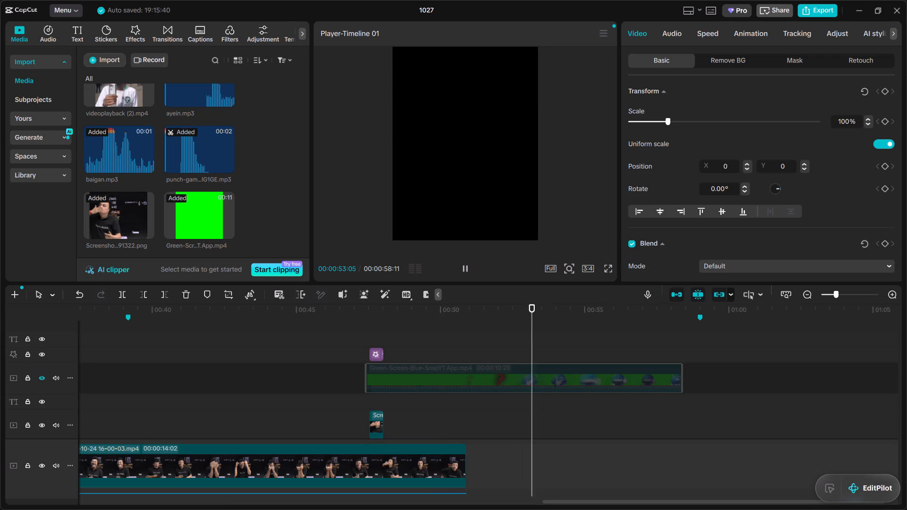
pyautogui.click(443, 317)
pyautogui.press('space')
pyautogui.moveTo(416, 379); pyautogui.dragTo(380, 378)
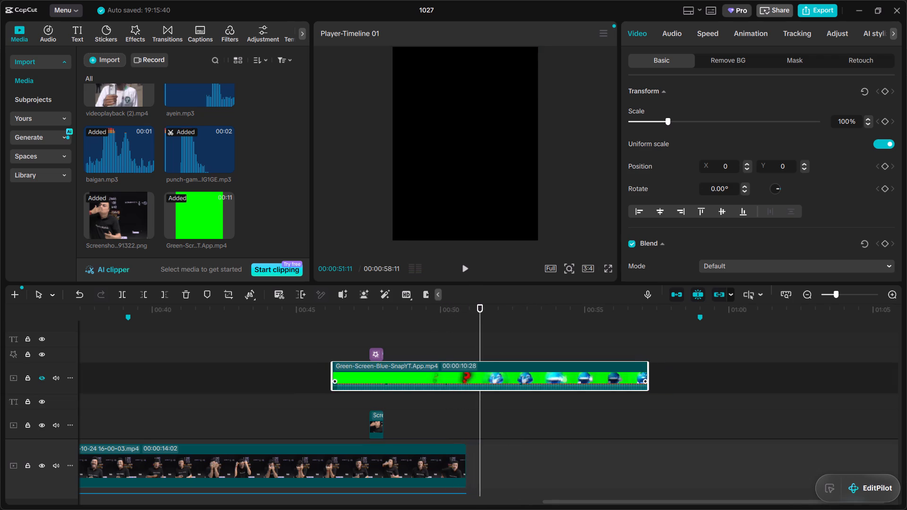
pyautogui.moveTo(380, 378); pyautogui.dragTo(319, 381)
pyautogui.click(490, 311)
pyautogui.press('space')
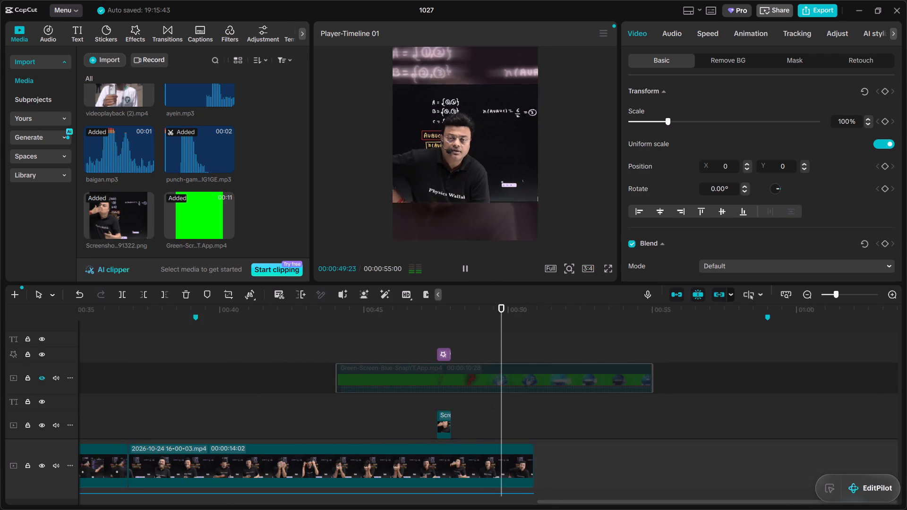
pyautogui.press('space')
# Unhide the green-screen track and scale the clip down to 70%.
pyautogui.click(44, 375)
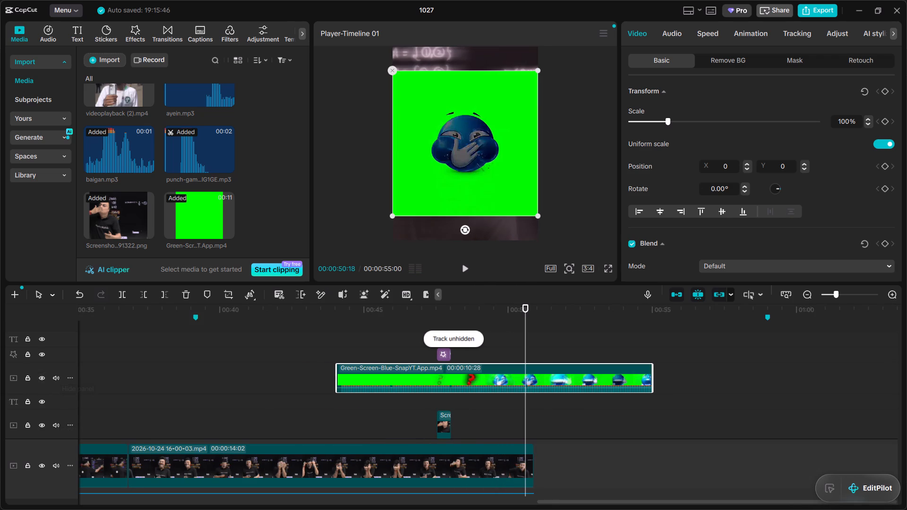
pyautogui.moveTo(666, 120); pyautogui.dragTo(618, 124)
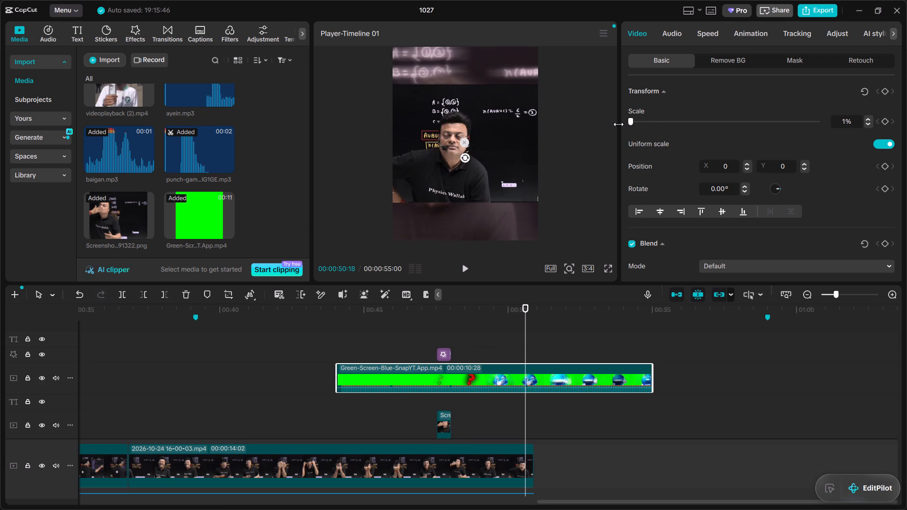
pyautogui.moveTo(618, 124); pyautogui.dragTo(655, 124)
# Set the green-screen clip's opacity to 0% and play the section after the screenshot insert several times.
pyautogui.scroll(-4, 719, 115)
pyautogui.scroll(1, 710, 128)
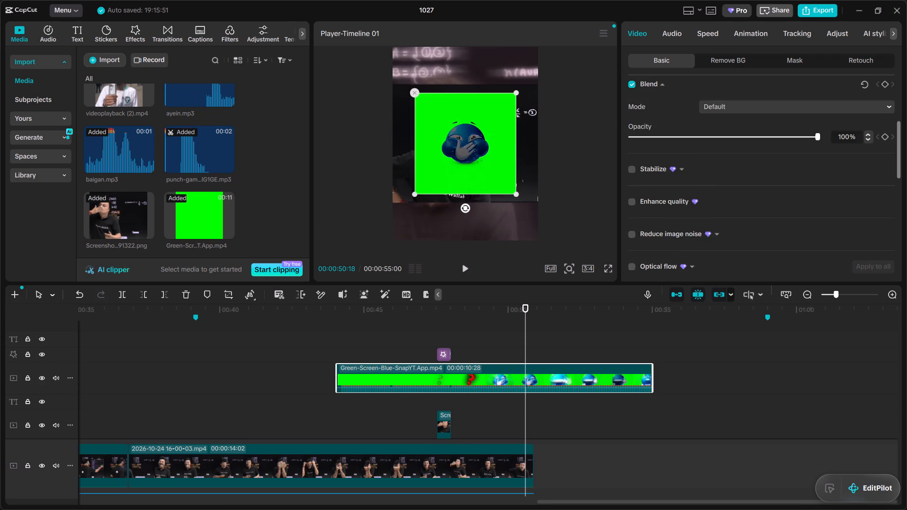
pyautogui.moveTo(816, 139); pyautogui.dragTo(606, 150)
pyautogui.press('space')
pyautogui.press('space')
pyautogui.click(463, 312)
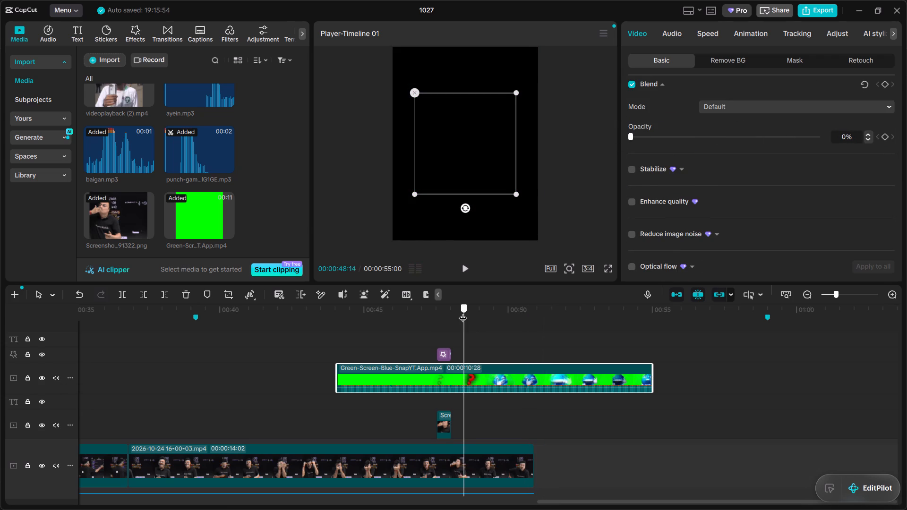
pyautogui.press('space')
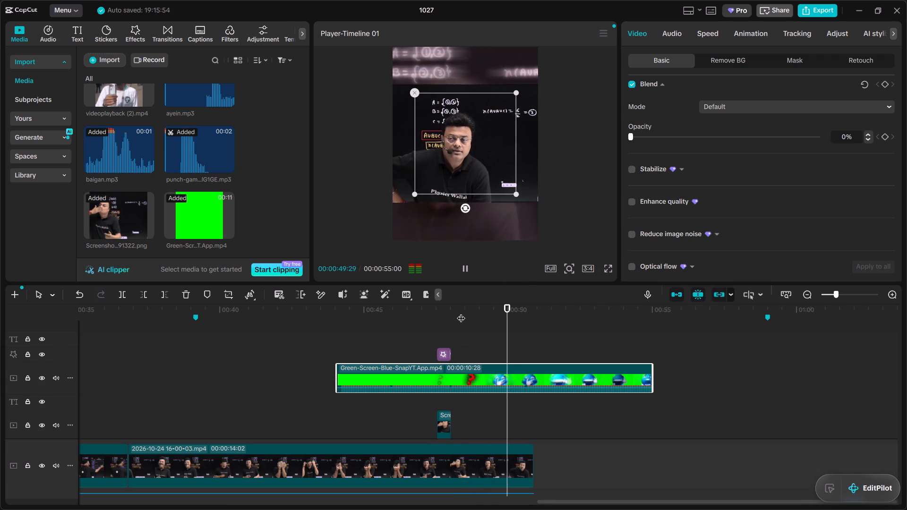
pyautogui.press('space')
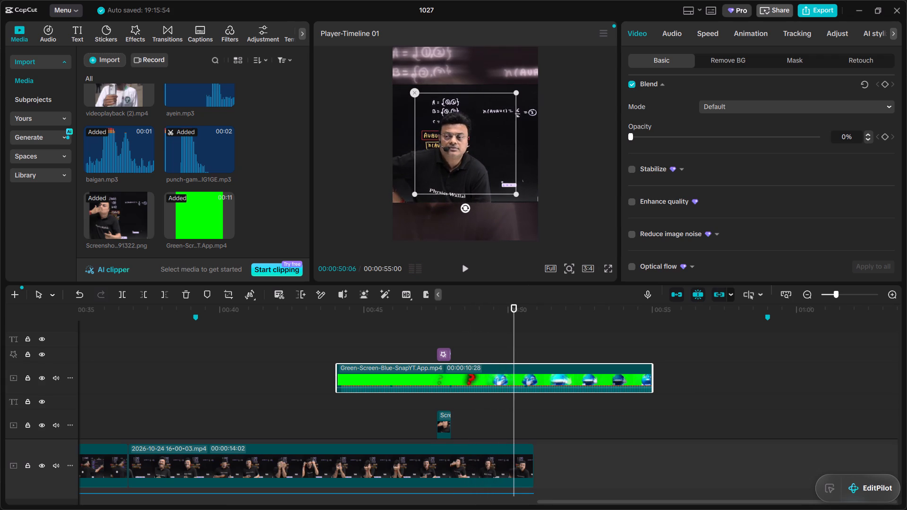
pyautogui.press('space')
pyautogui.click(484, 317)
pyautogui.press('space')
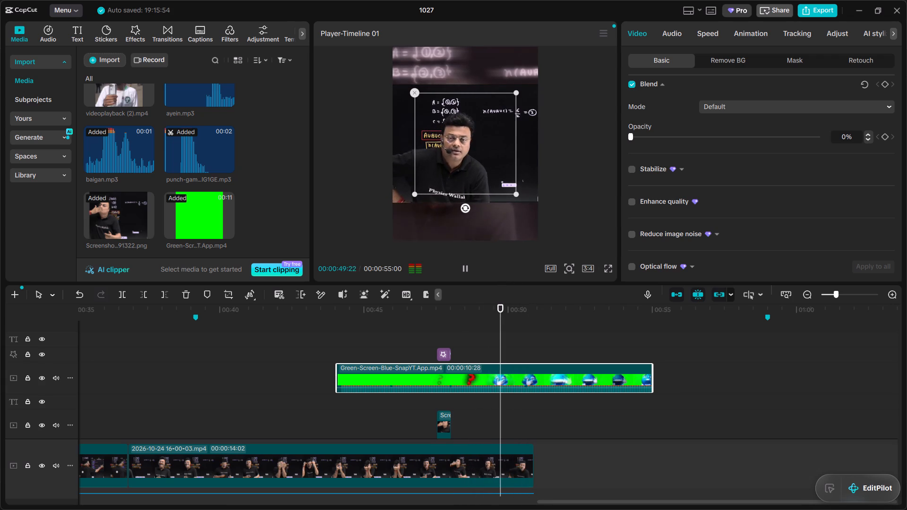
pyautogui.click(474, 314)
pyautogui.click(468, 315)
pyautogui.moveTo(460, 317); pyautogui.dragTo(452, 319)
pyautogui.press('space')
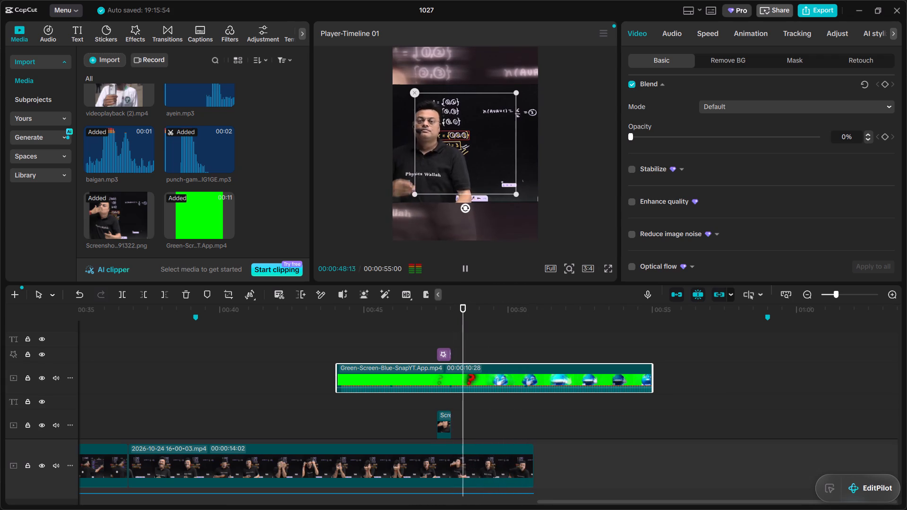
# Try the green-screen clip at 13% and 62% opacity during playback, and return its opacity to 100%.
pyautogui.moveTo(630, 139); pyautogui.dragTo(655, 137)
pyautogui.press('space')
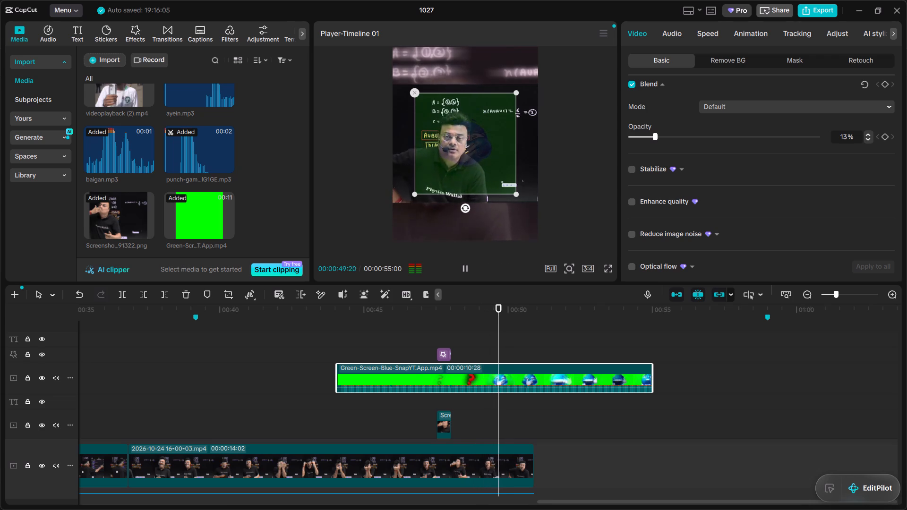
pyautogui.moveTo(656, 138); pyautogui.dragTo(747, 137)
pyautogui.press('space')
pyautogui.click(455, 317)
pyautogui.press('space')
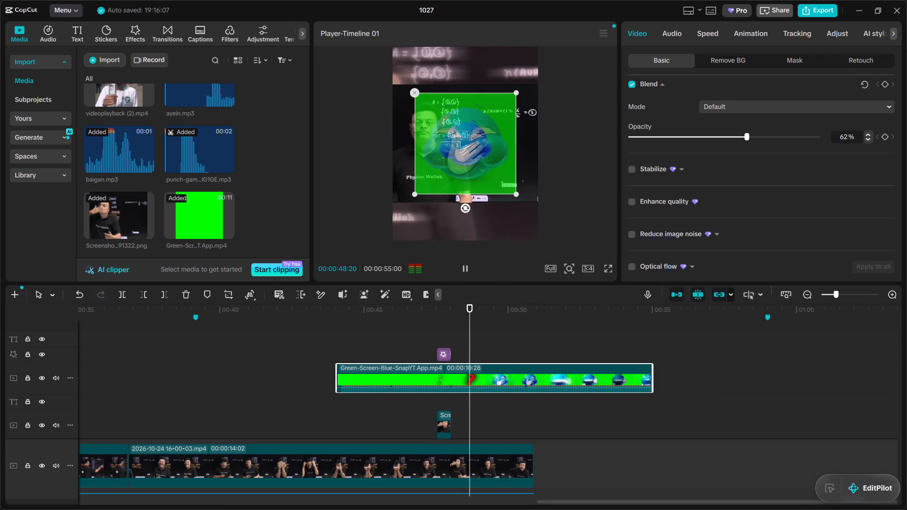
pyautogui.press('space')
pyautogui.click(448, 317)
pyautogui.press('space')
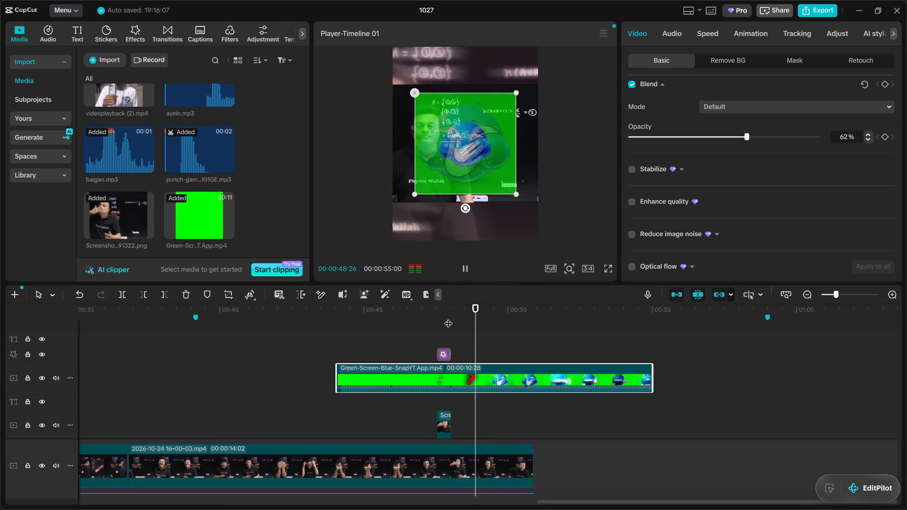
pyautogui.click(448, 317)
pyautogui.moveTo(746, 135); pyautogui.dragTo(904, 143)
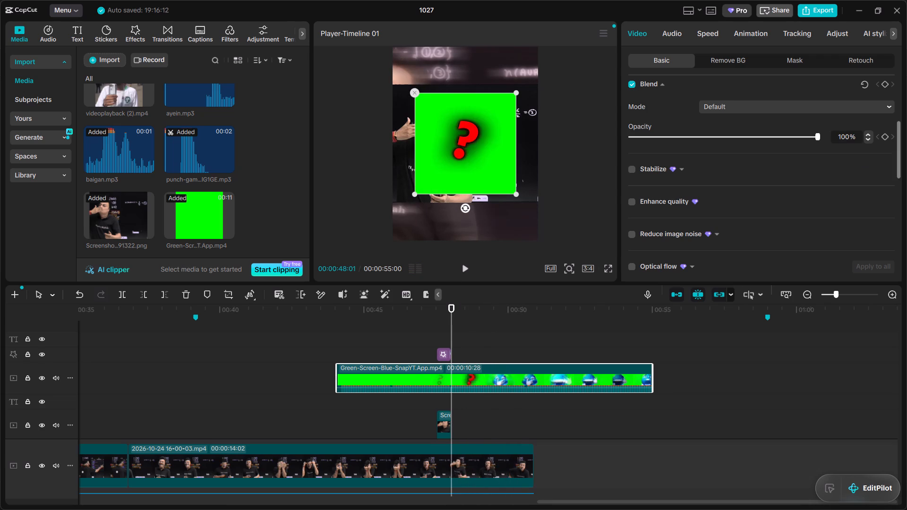
# Split the green-screen clip just before 00:00:49:00 and at about 00:00:50:07 to isolate the blue emoji's opening part.
pyautogui.press('space')
pyautogui.press('space')
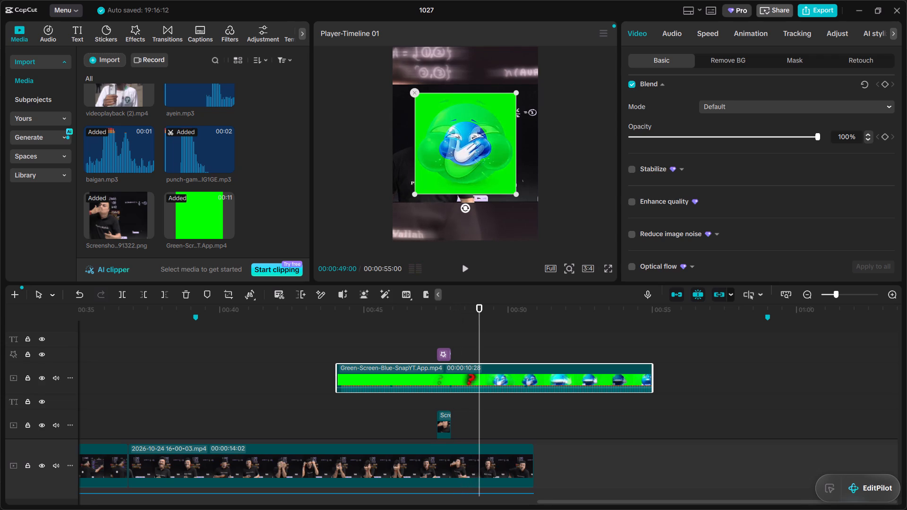
pyautogui.press('b')
pyautogui.click(475, 371)
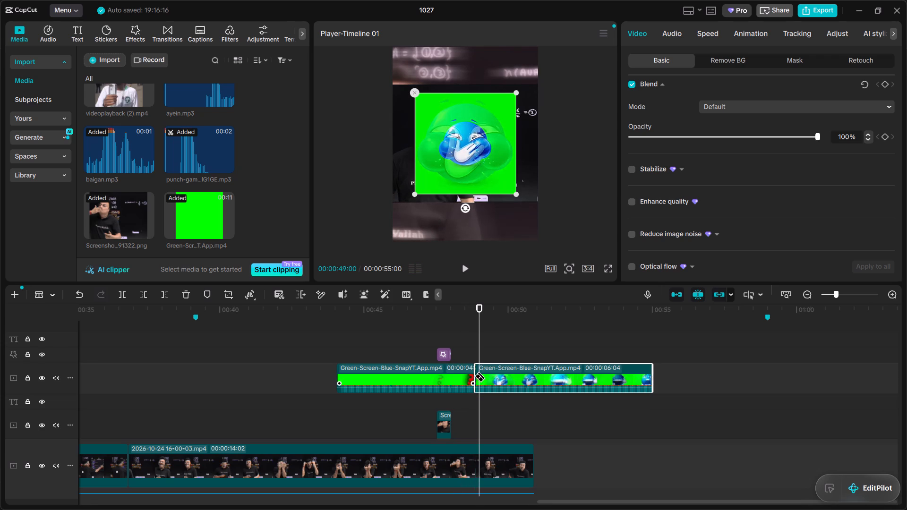
pyautogui.press('space')
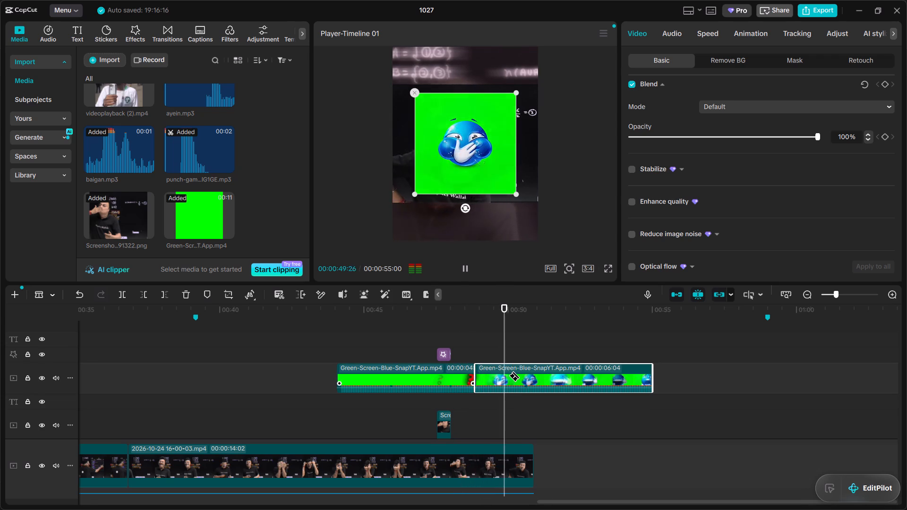
pyautogui.press('space')
pyautogui.click(516, 375)
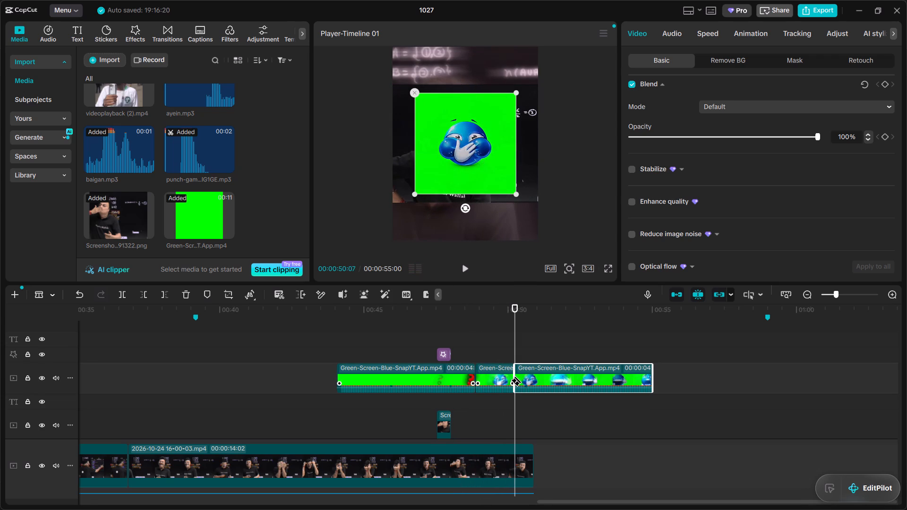
# Delete the green-screen pieces before and after the isolated emoji part.
pyautogui.press('a')
pyautogui.click(493, 374)
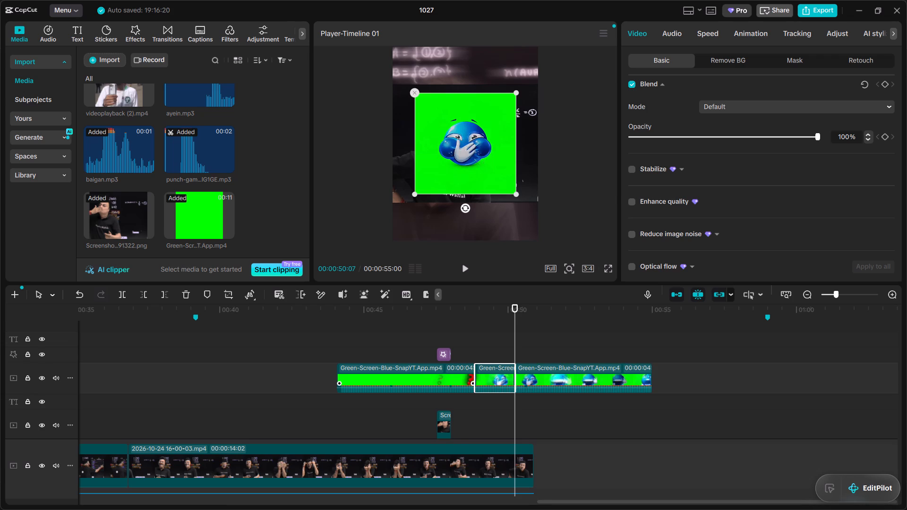
pyautogui.click(428, 378)
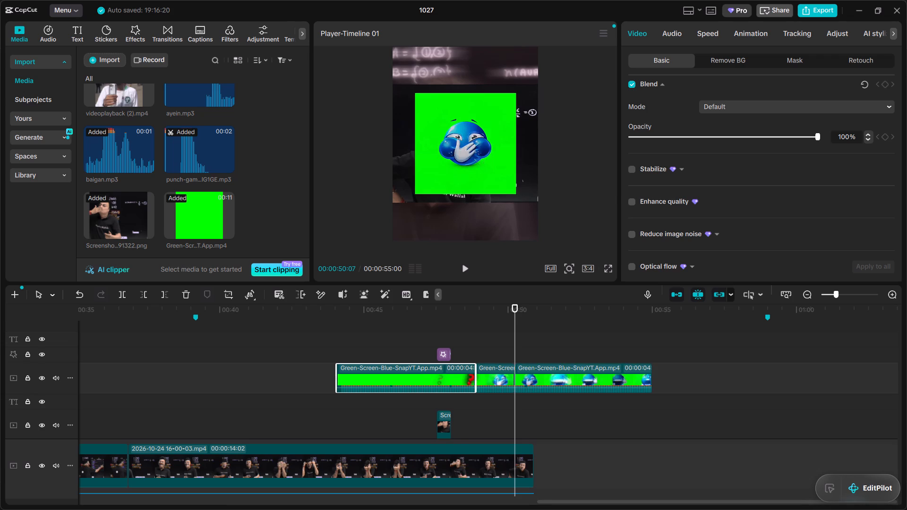
pyautogui.press('BackSpace')
pyautogui.click(583, 377)
pyautogui.press('BackSpace')
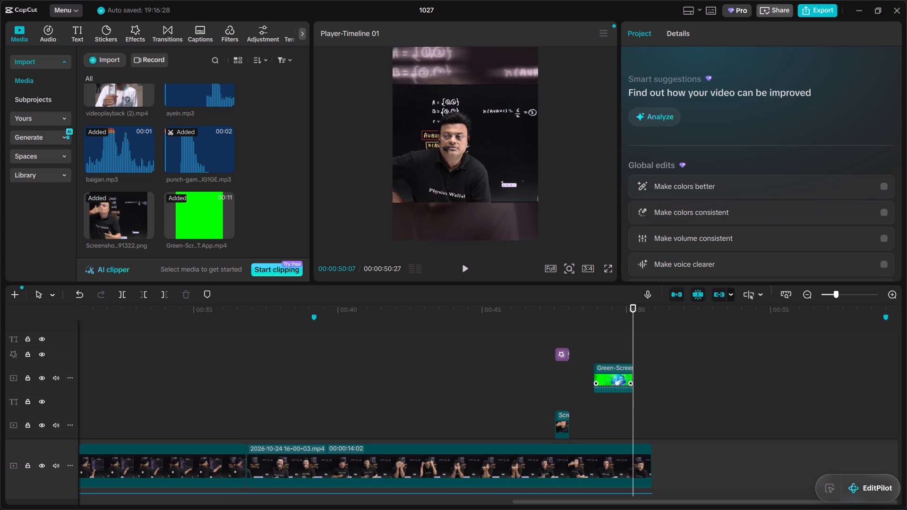
# Move the remaining emoji piece directly above the screenshot clip, aligning their starts, and trim its end to match the screenshot's length.
pyautogui.click(498, 321)
pyautogui.scroll(-1, 594, 394)
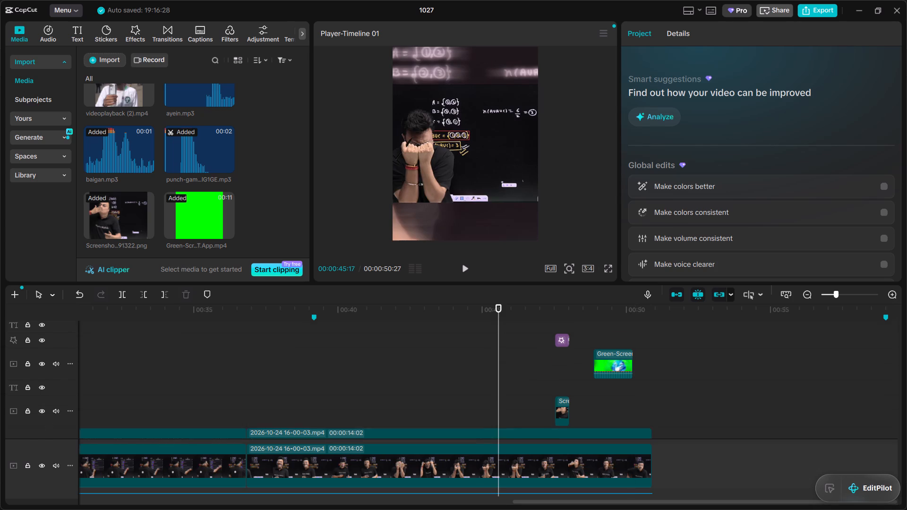
pyautogui.scroll(-2, 594, 394)
pyautogui.scroll(2, 603, 348)
pyautogui.moveTo(607, 362); pyautogui.dragTo(581, 369)
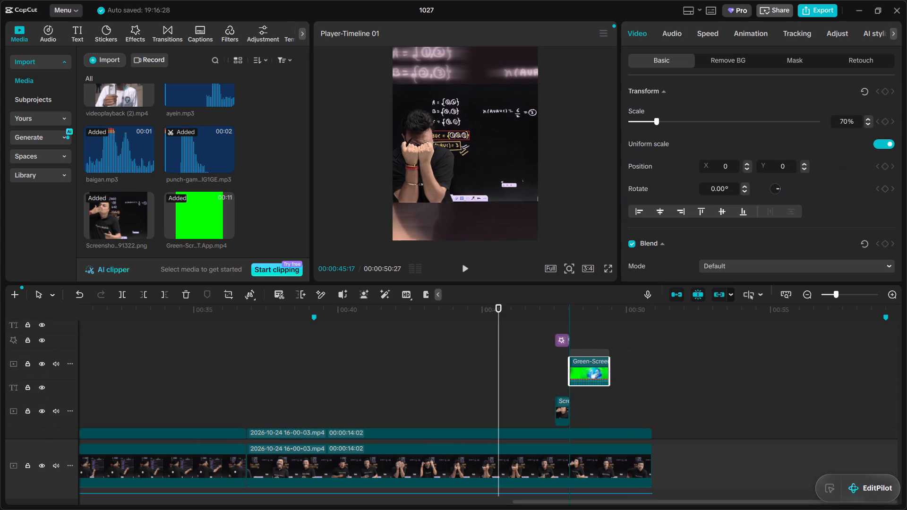
pyautogui.moveTo(581, 369); pyautogui.dragTo(565, 362)
pyautogui.moveTo(595, 359); pyautogui.dragTo(592, 361)
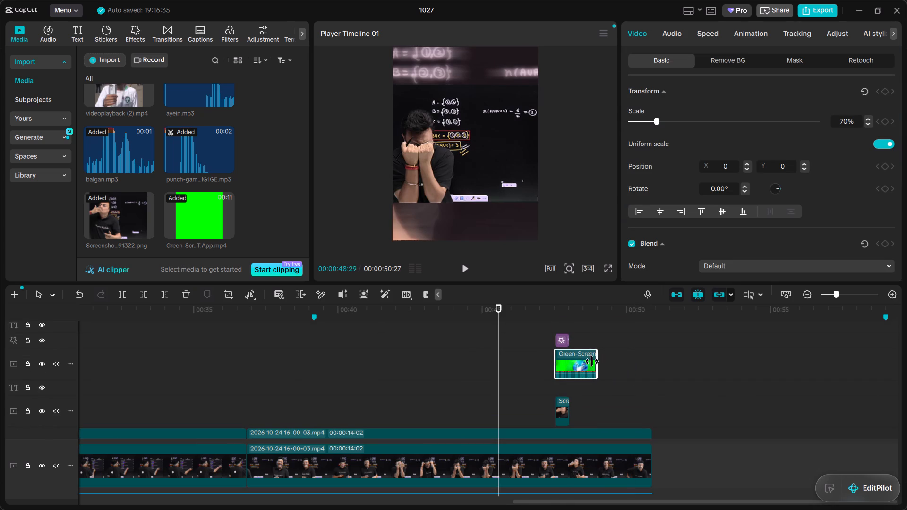
pyautogui.moveTo(592, 361); pyautogui.dragTo(566, 365)
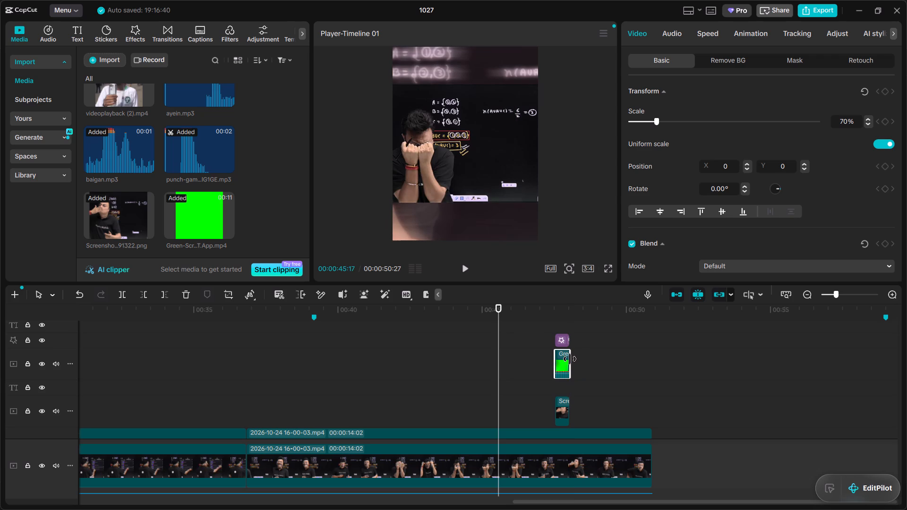
# Enable Chroma key on the emoji clip and sample its green background as the key colour.
pyautogui.click(553, 311)
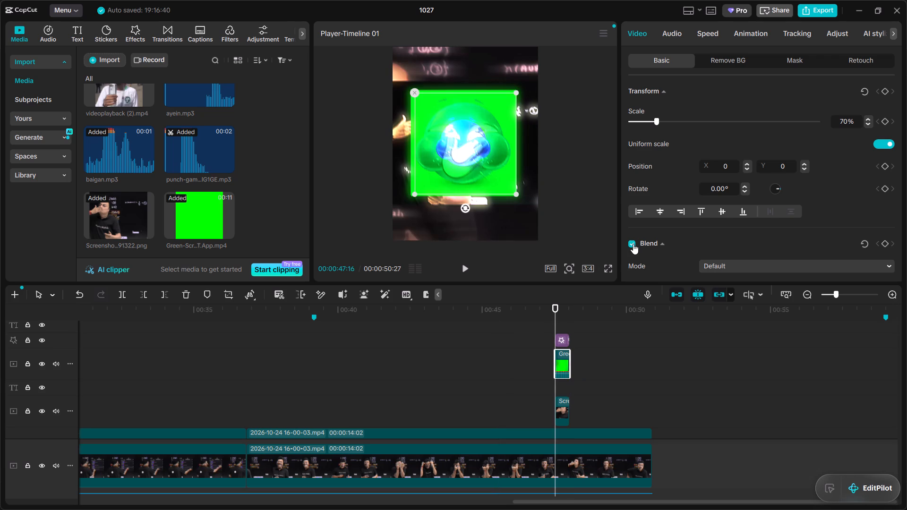
pyautogui.click(744, 68)
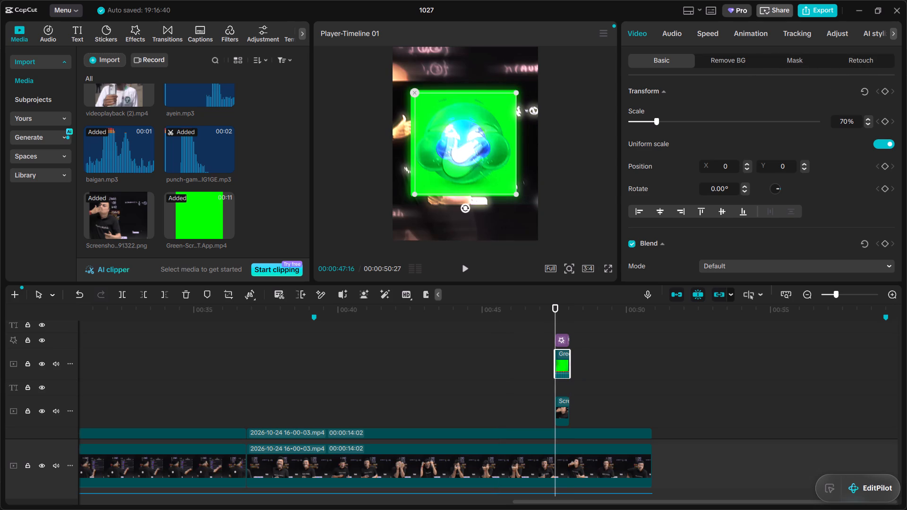
pyautogui.click(742, 68)
pyautogui.click(637, 146)
pyautogui.click(631, 151)
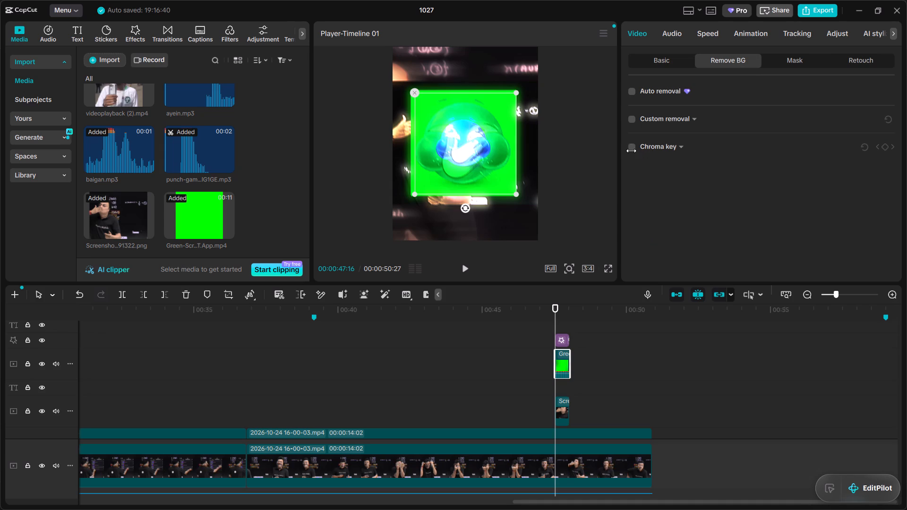
pyautogui.click(632, 147)
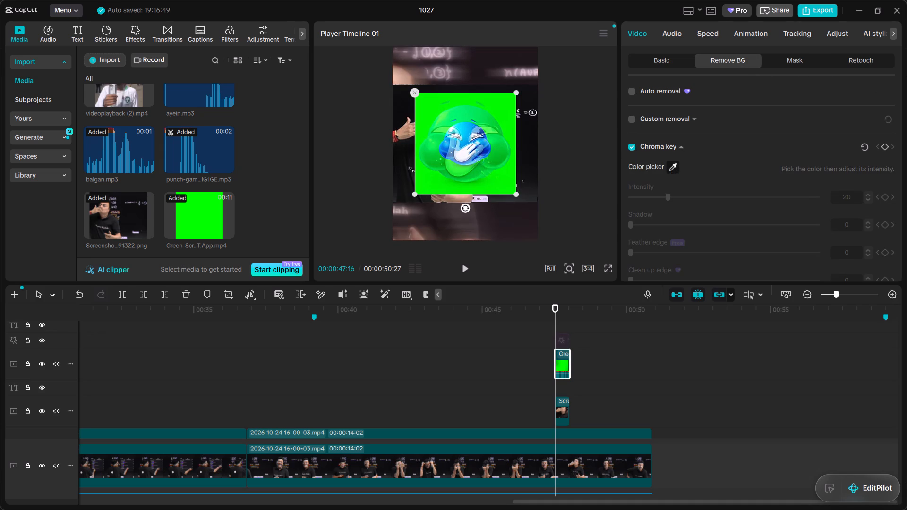
pyautogui.moveTo(673, 166); pyautogui.dragTo(539, 142)
pyautogui.click(670, 170)
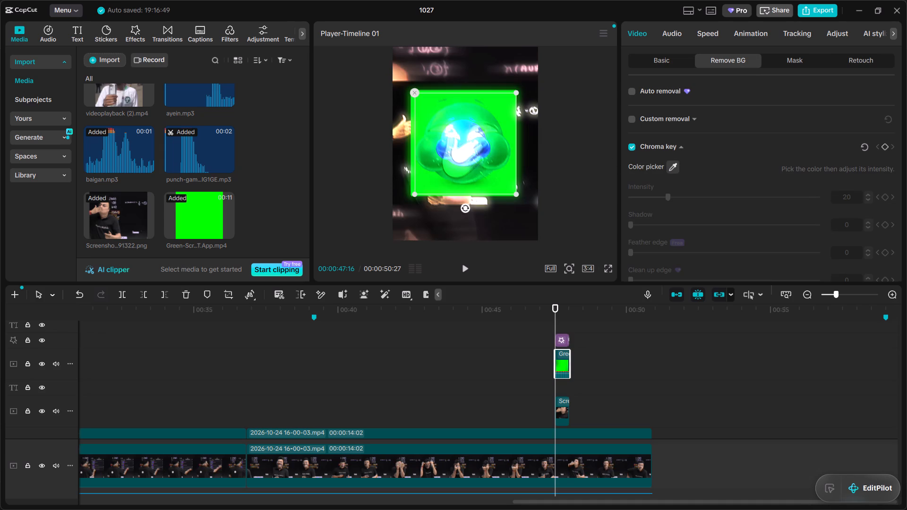
pyautogui.click(676, 165)
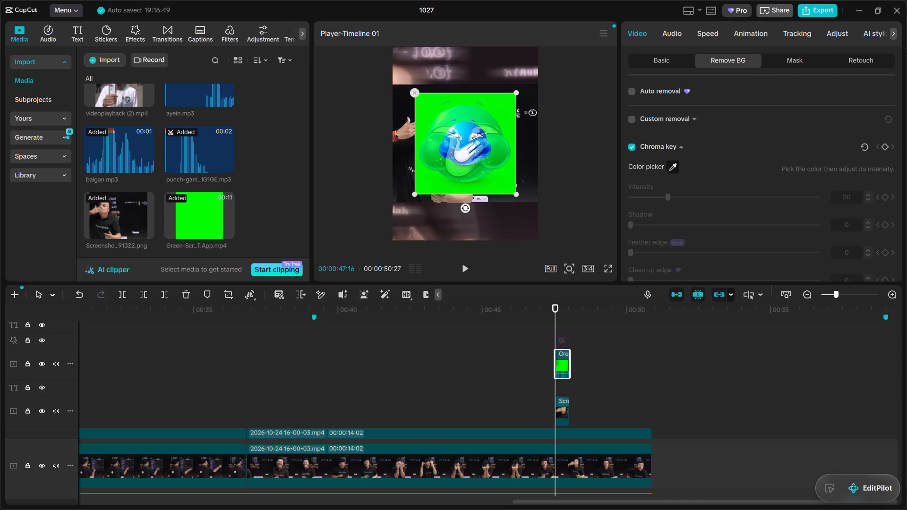
pyautogui.click(669, 167)
pyautogui.click(430, 180)
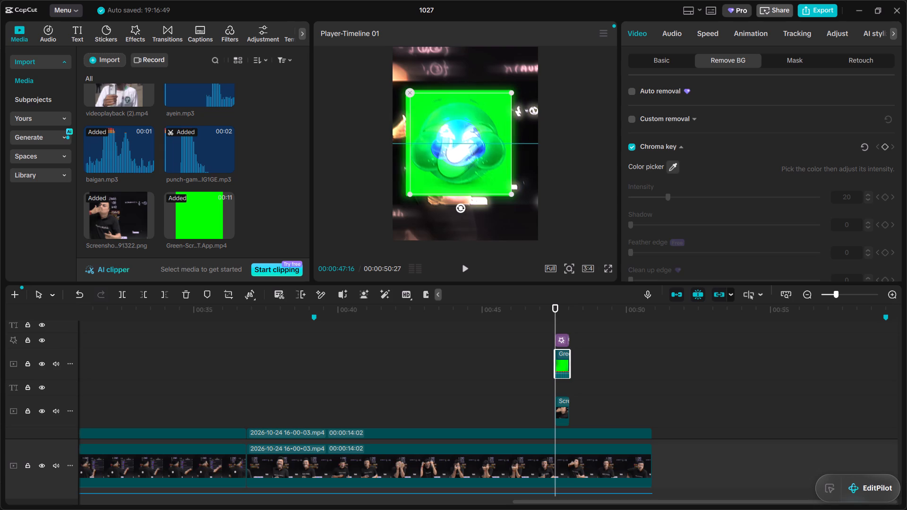
pyautogui.click(676, 166)
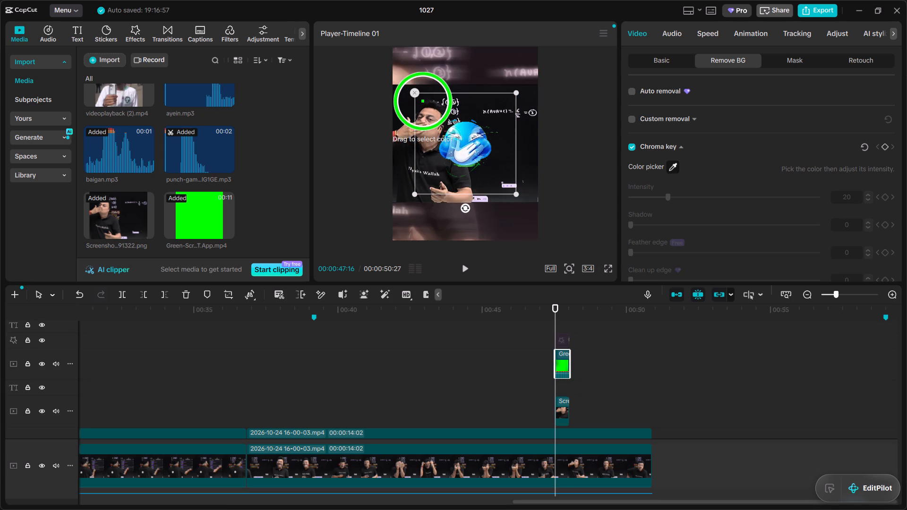
pyautogui.click(420, 98)
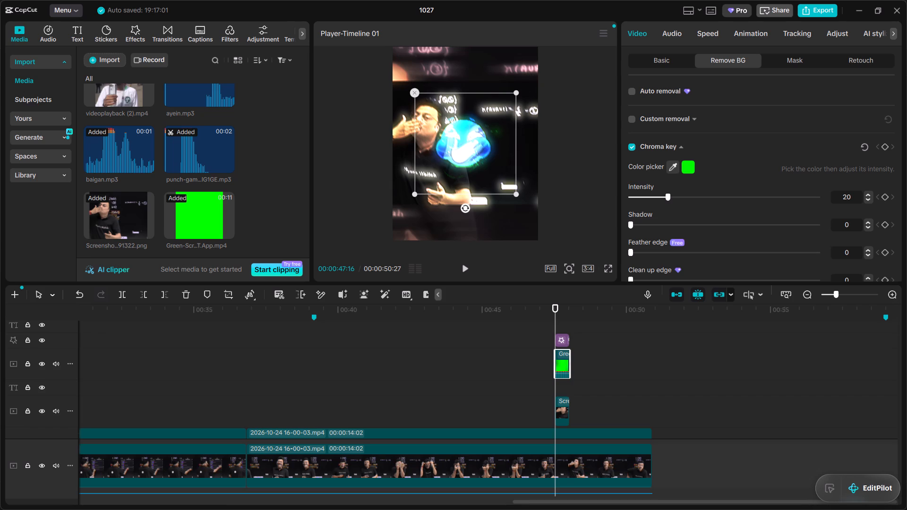
# Play through the emoji insert, then extend the screenshot, Color Flicker effect and green-screen clips to a matching end just past 48 seconds.
pyautogui.moveTo(515, 321); pyautogui.dragTo(488, 311)
pyautogui.moveTo(490, 307); pyautogui.dragTo(485, 310)
pyautogui.press('space')
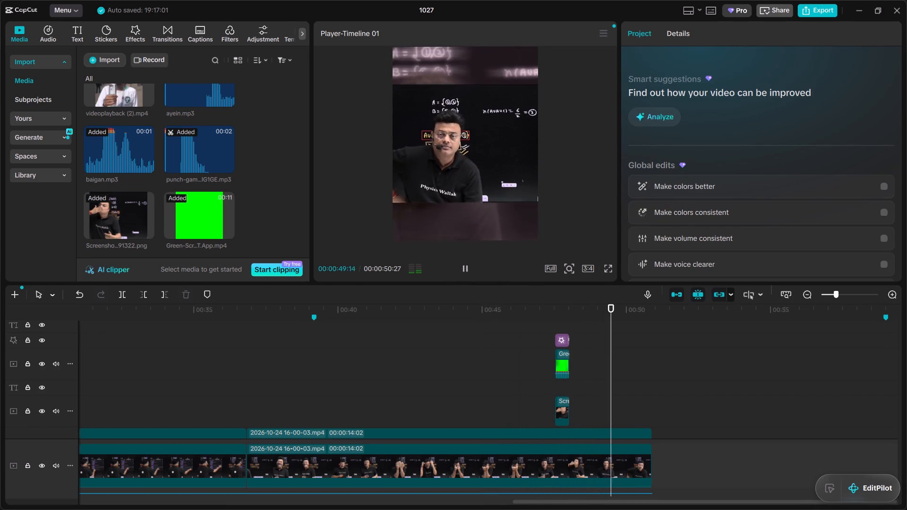
pyautogui.press('space')
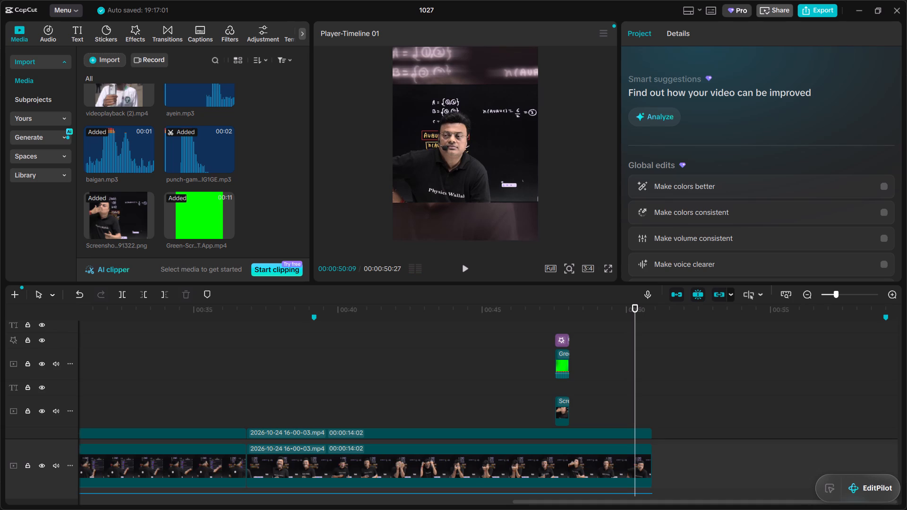
pyautogui.moveTo(568, 412); pyautogui.dragTo(578, 413)
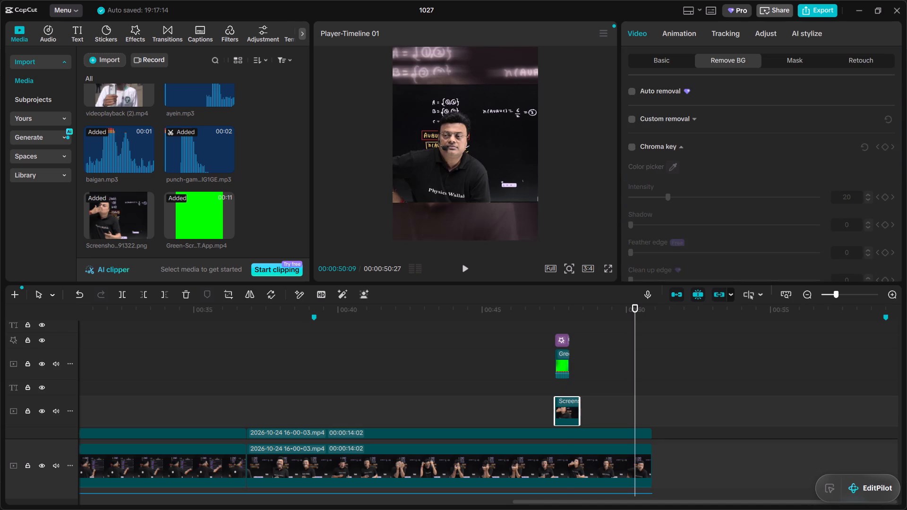
pyautogui.click(562, 342)
pyautogui.moveTo(570, 340); pyautogui.dragTo(576, 342)
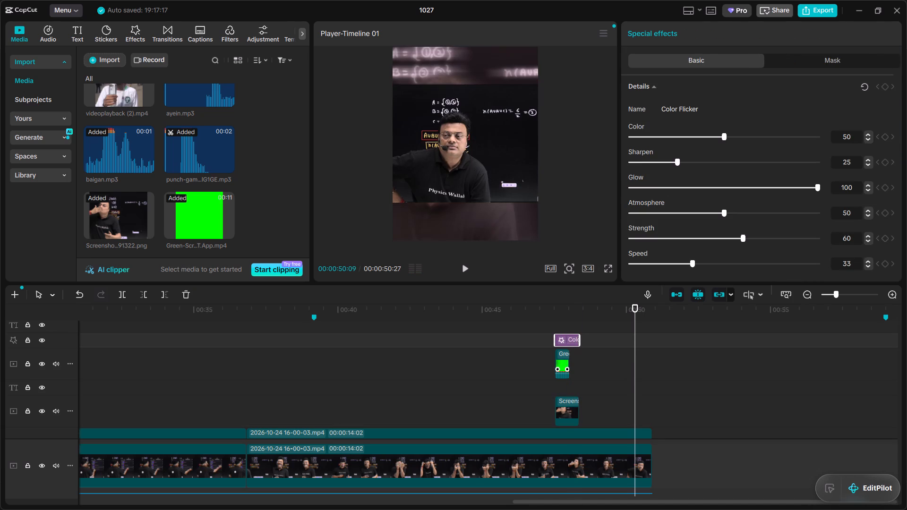
pyautogui.click(561, 362)
pyautogui.moveTo(569, 362); pyautogui.dragTo(576, 362)
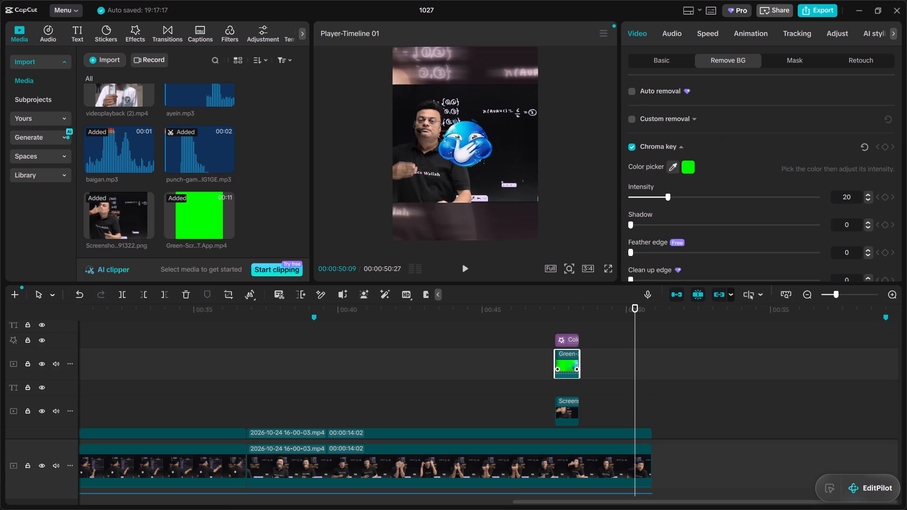
# Review the extended emoji insert in playback, along with the short's opening and the section around 00:00:39:00.
pyautogui.click(517, 315)
pyautogui.press('space')
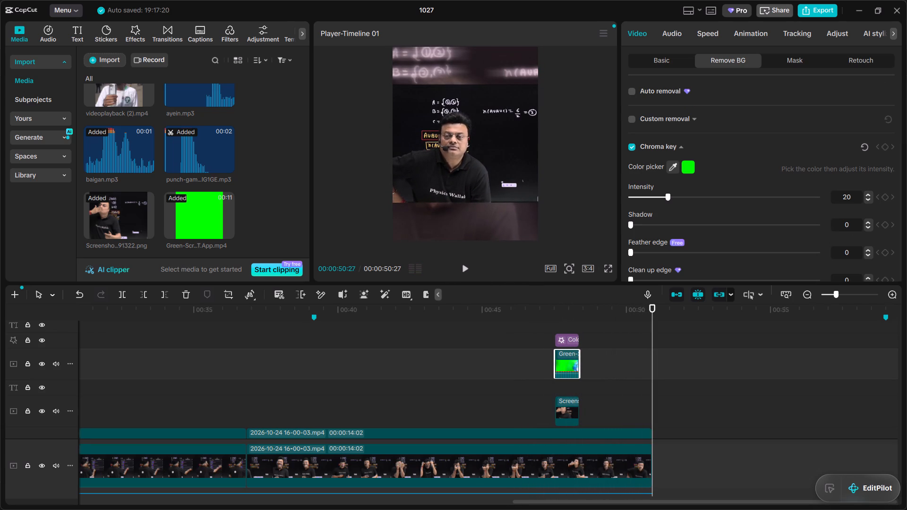
pyautogui.click(453, 310)
pyautogui.press('space')
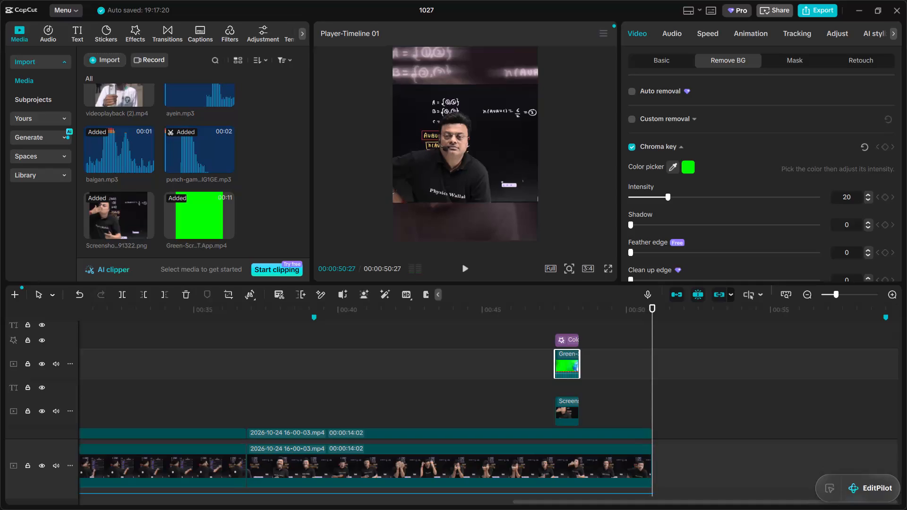
pyautogui.scroll(-1, 548, 394)
pyautogui.keyDown('ctrl'); pyautogui.scroll(-13, 463, 394); pyautogui.keyUp('ctrl')
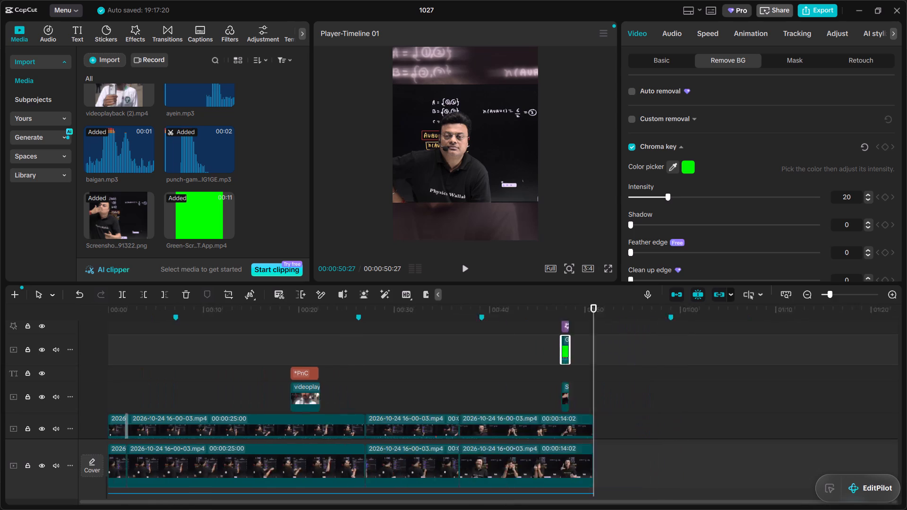
pyautogui.keyDown('ctrl'); pyautogui.scroll(-2, 464, 392); pyautogui.keyUp('ctrl')
pyautogui.scroll(11, 175, 120)
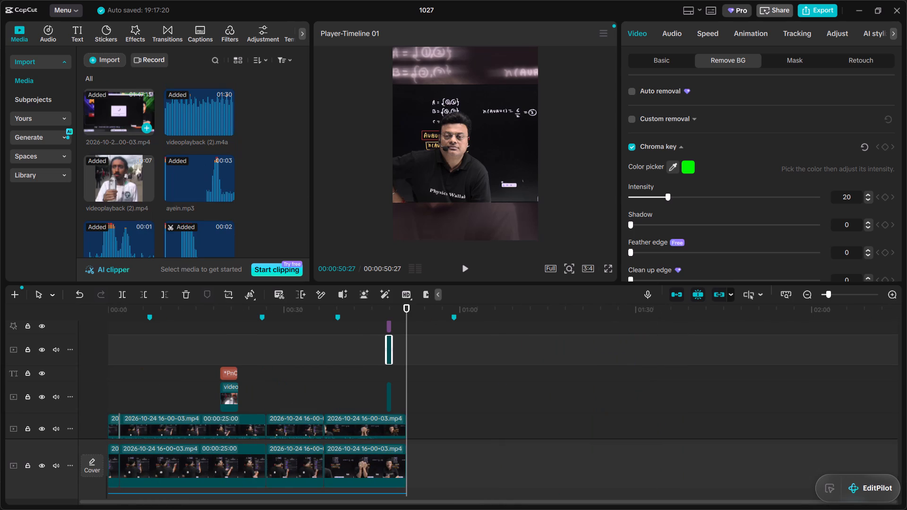
pyautogui.scroll(-5, 112, 125)
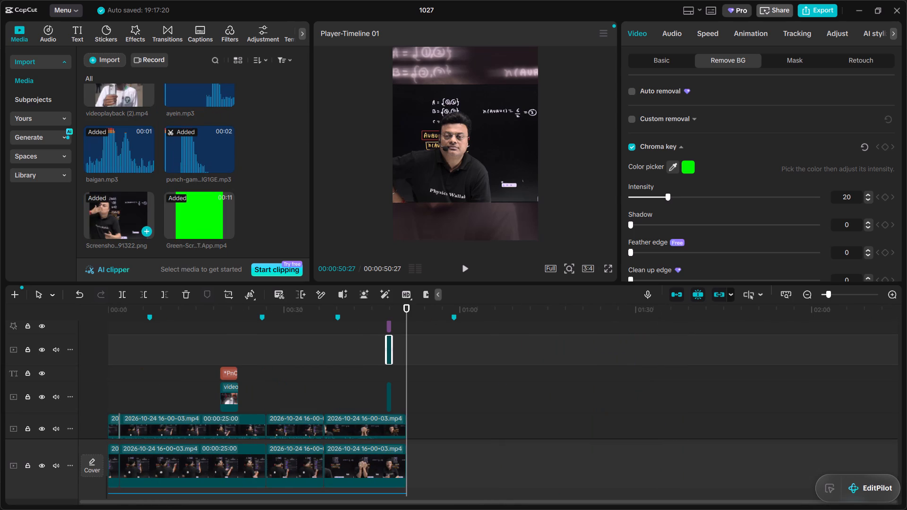
pyautogui.scroll(5, 107, 217)
pyautogui.scroll(-4, 125, 204)
pyautogui.keyDown('ctrl'); pyautogui.scroll(-3, 277, 397); pyautogui.keyUp('ctrl')
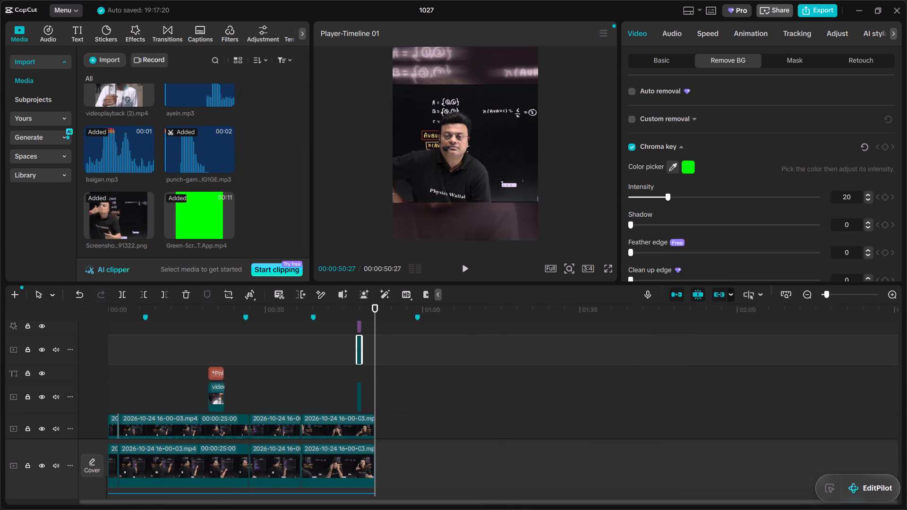
pyautogui.moveTo(243, 320); pyautogui.dragTo(86, 330)
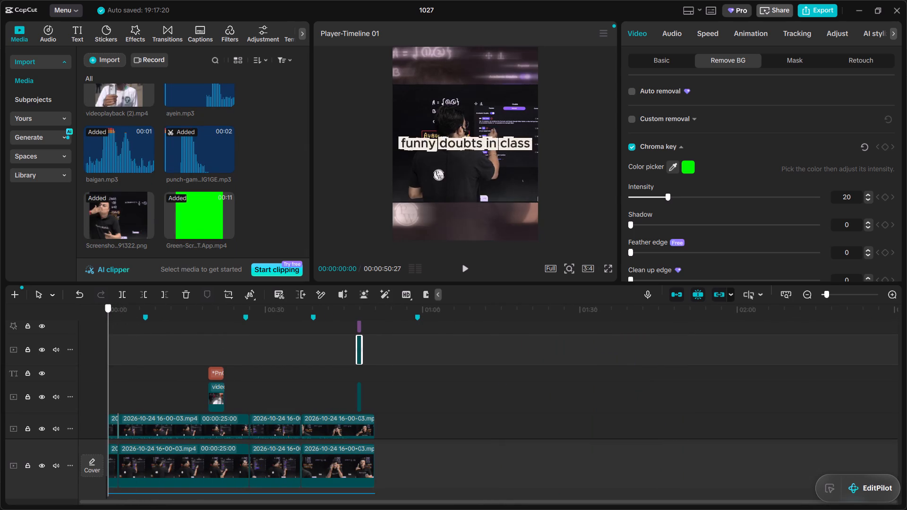
pyautogui.moveTo(86, 330); pyautogui.dragTo(63, 335)
pyautogui.press('space')
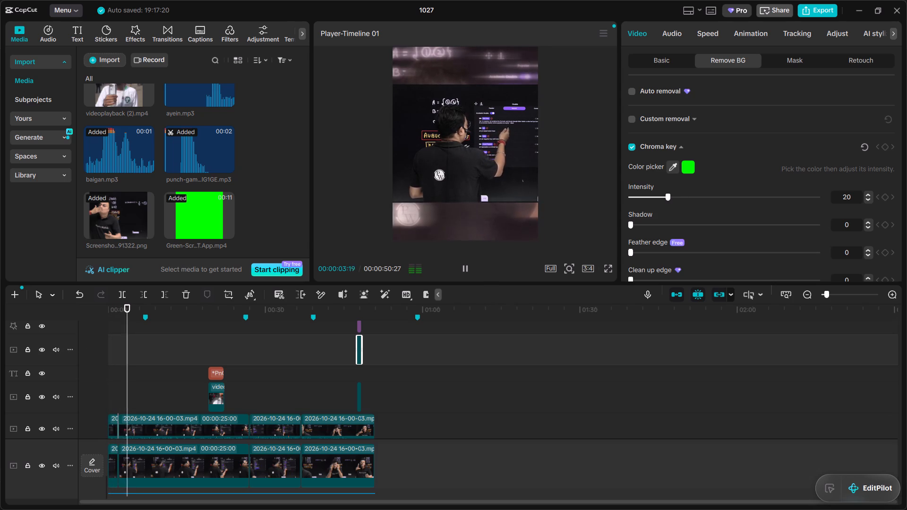
pyautogui.press('space')
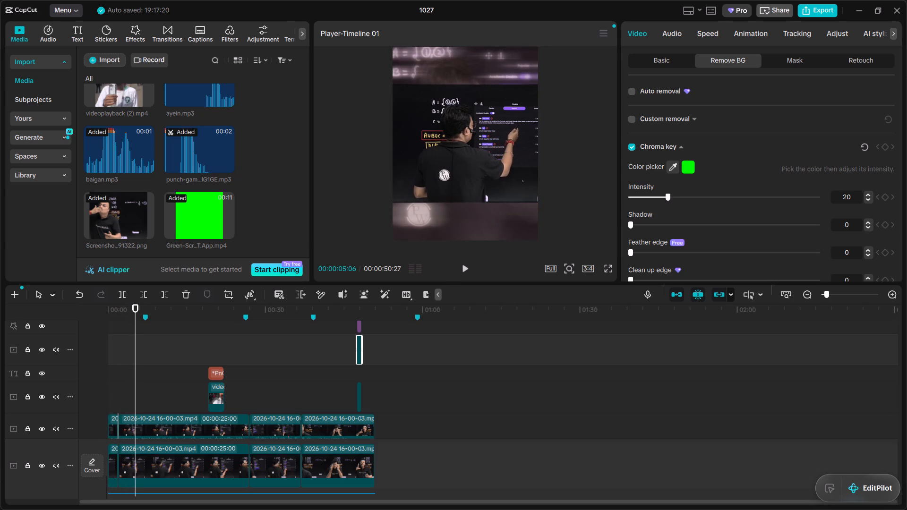
pyautogui.moveTo(313, 302); pyautogui.dragTo(313, 311)
pyautogui.click(307, 309)
pyautogui.press('space')
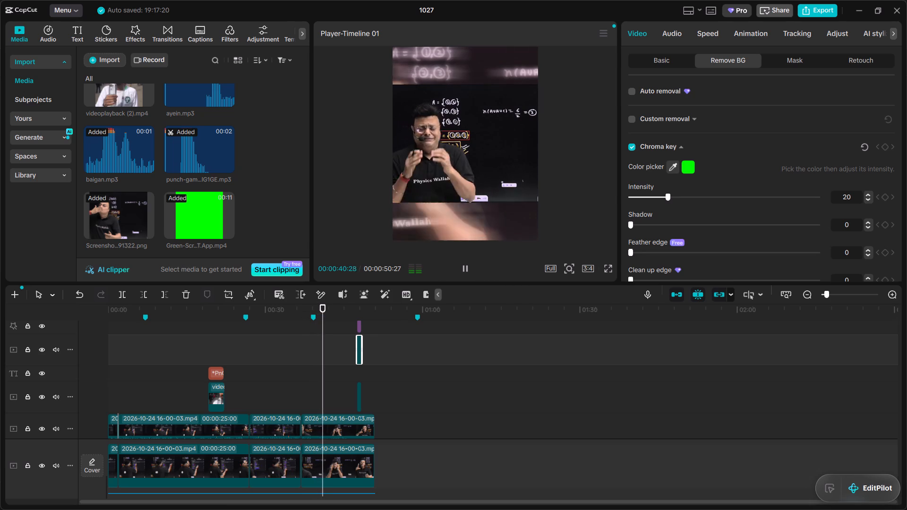
pyautogui.press('space')
pyautogui.click(315, 305)
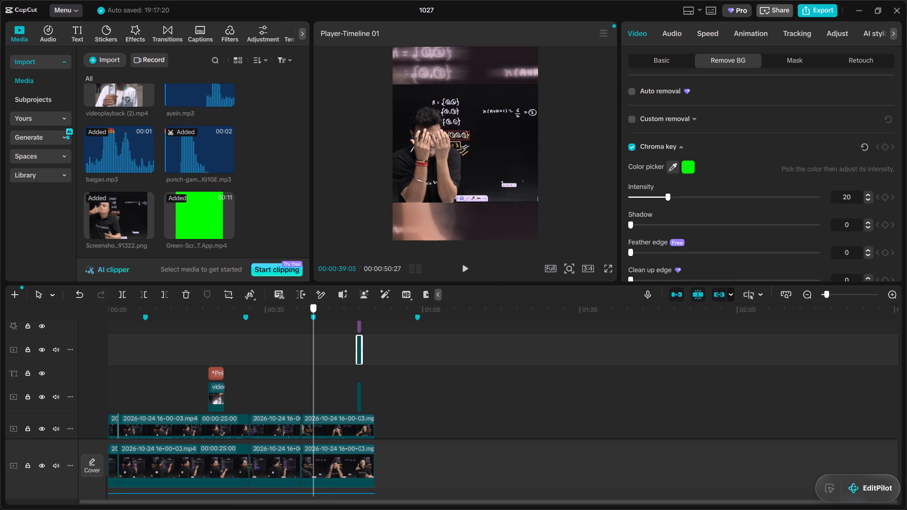
pyautogui.press('space')
pyautogui.press('space')
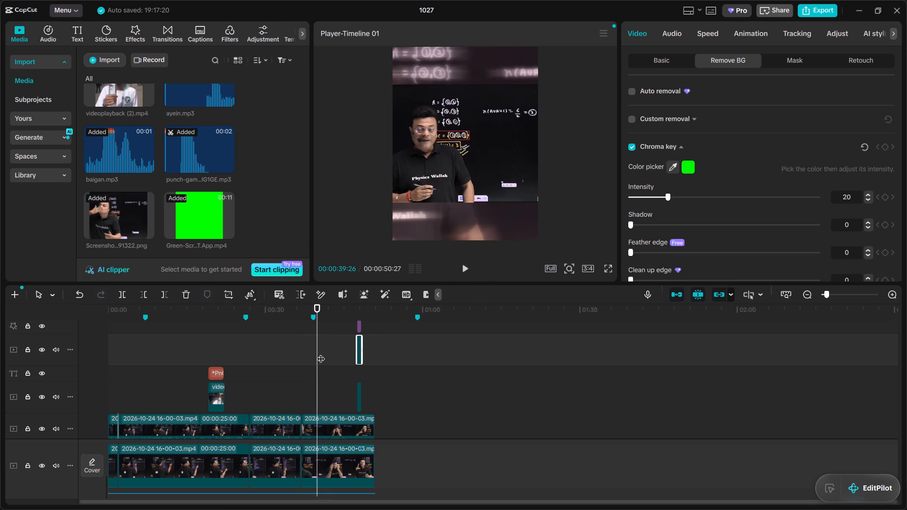
# Switch to Chrome and download the "cat laugh meme 1" MP3 from the Myinstants laugh results through Free Download Manager.
pyautogui.hotkey('alt', 'Tab')
pyautogui.hotkey('alt', 'Tab')
pyautogui.hotkey('alt', 'Tab')
pyautogui.hotkey('alt', 'Tab')
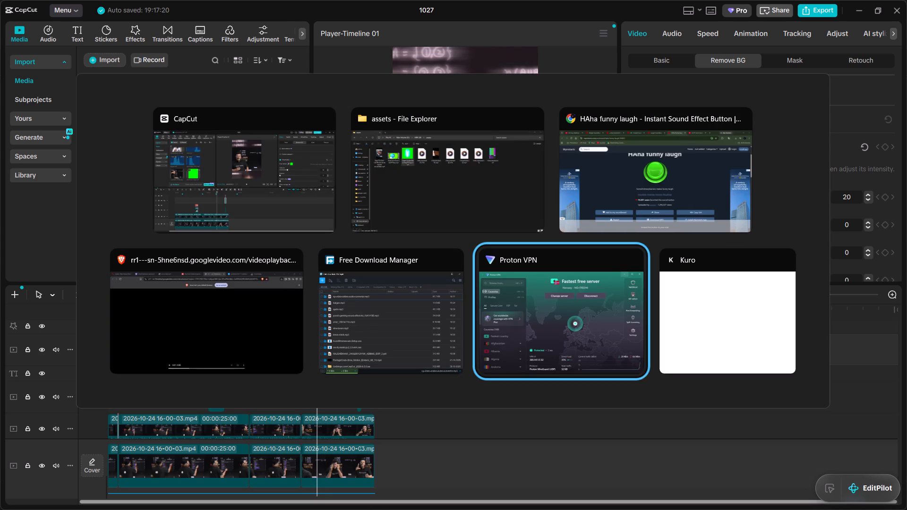
pyautogui.hotkey('alt', 'Tab')
pyautogui.hotkey('alt', 'Tab')
pyautogui.hotkey('alt', 'Tab')
pyautogui.hotkey('alt', 'Tab')
pyautogui.hotkey('alt', 'Tab')
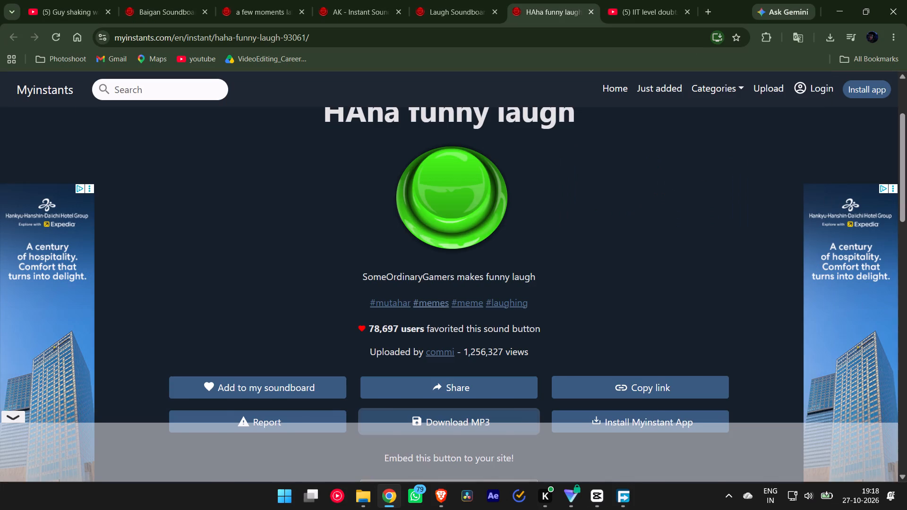
pyautogui.click(445, 2)
pyautogui.middleClick(274, 285)
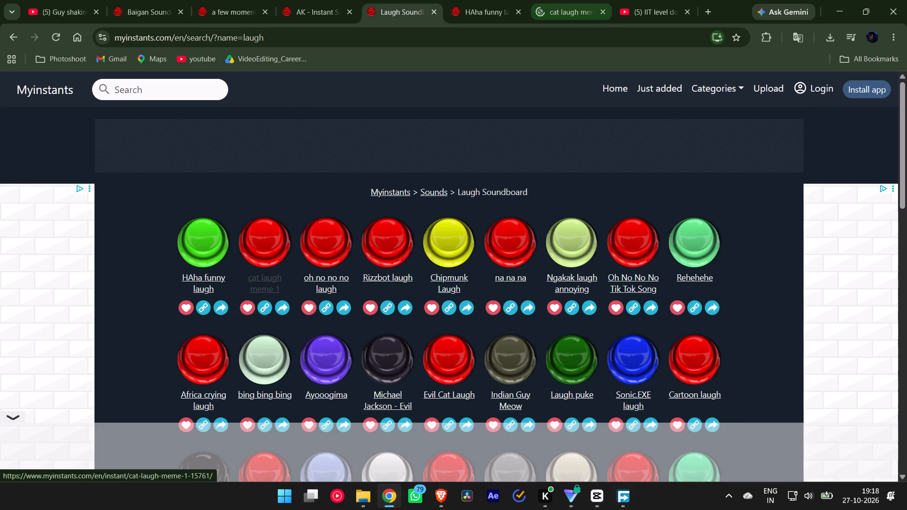
pyautogui.click(568, 0)
pyautogui.scroll(-2, 450, 265)
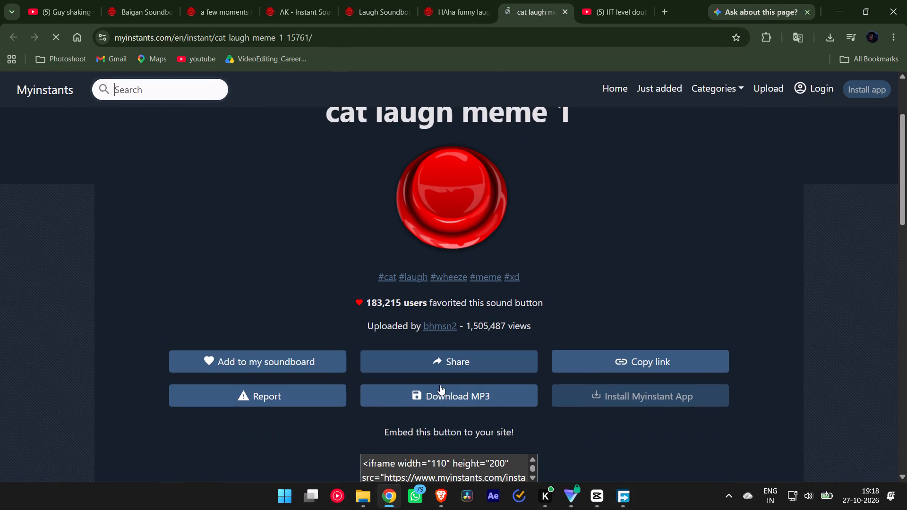
pyautogui.click(441, 393)
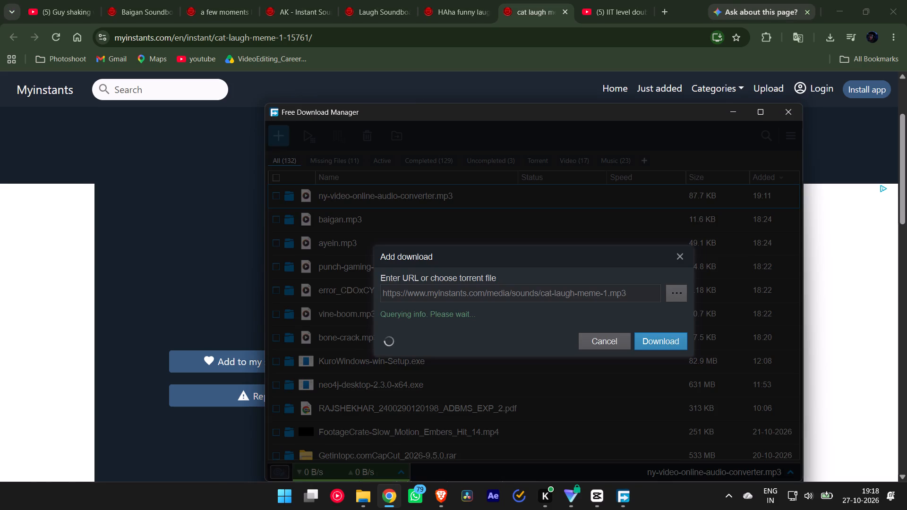
pyautogui.click(671, 356)
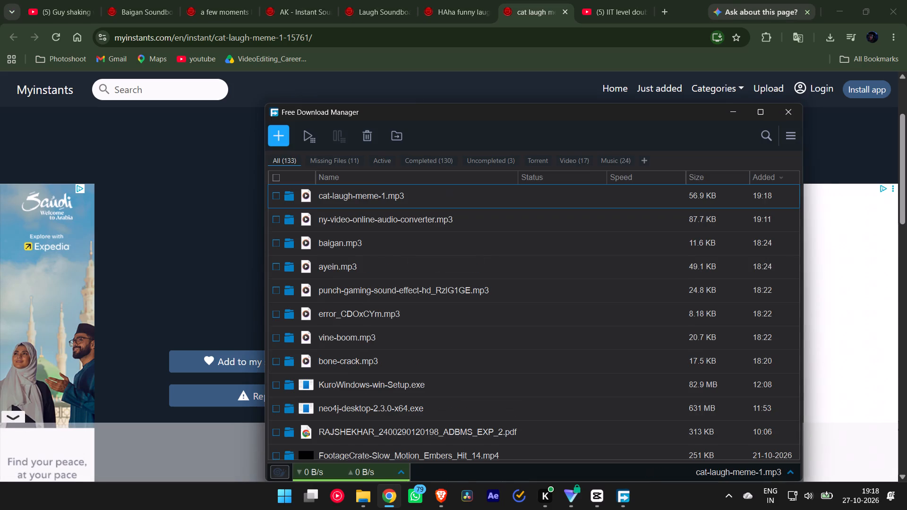
# Switch to CapCut and import cat-laugh-meme-1.mp3 from the sound effects folder into the project media.
pyautogui.click(590, 501)
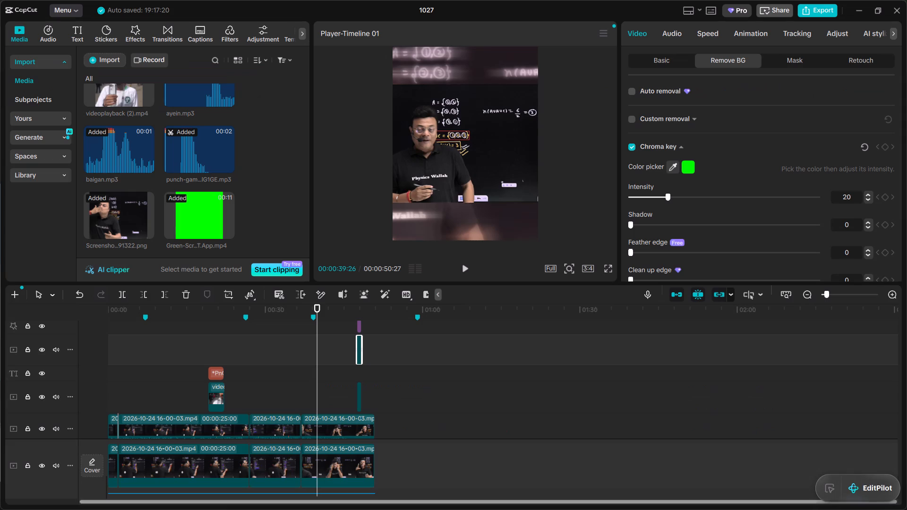
pyautogui.scroll(-2, 120, 213)
pyautogui.click(111, 62)
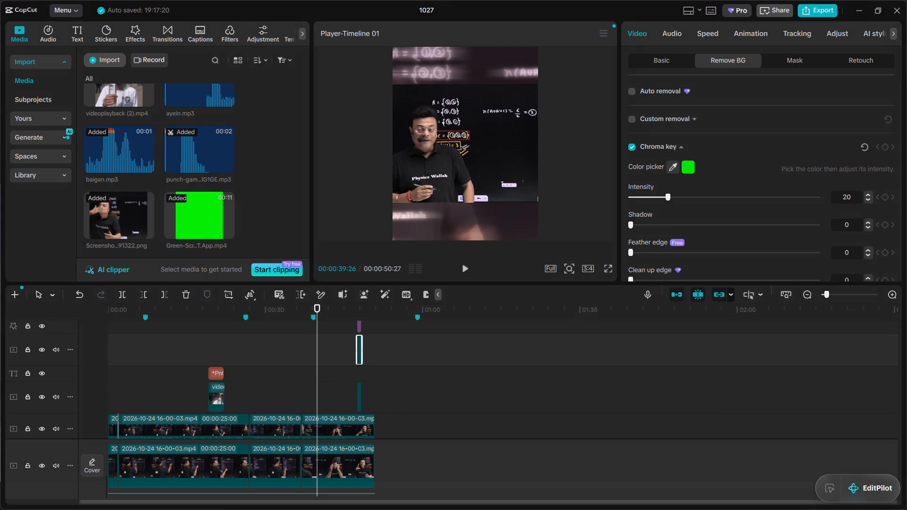
pyautogui.click(122, 82)
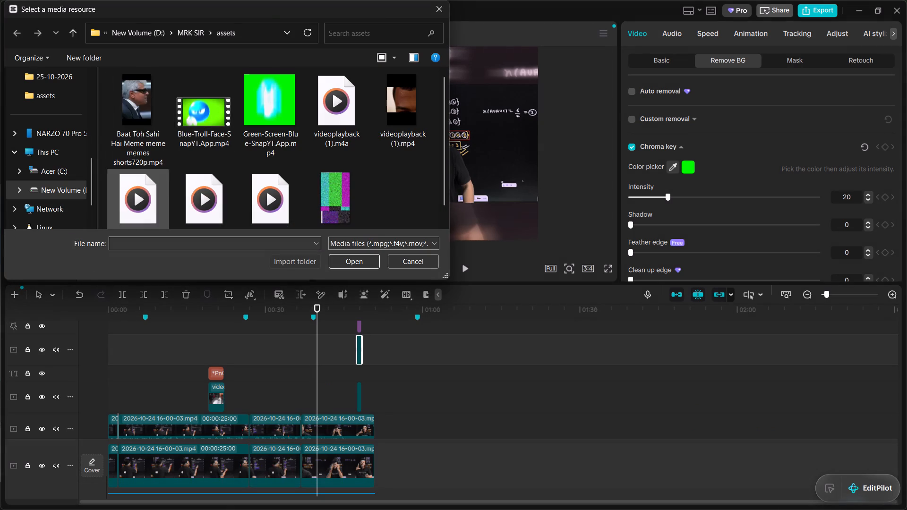
pyautogui.scroll(-4, 205, 171)
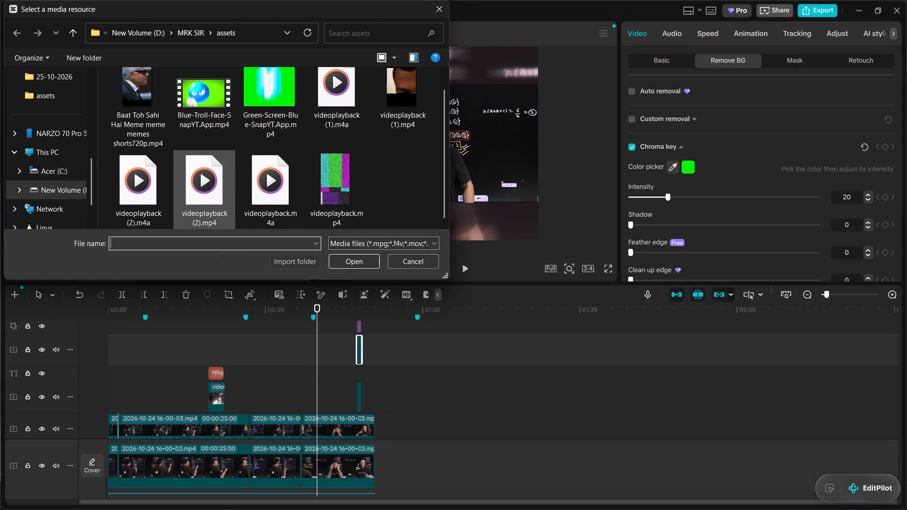
pyautogui.click(185, 33)
pyautogui.doubleClick(194, 151)
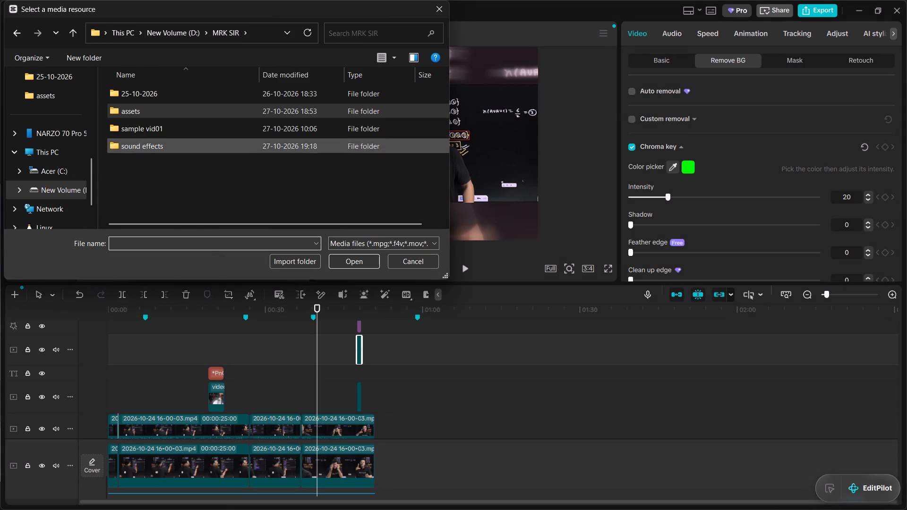
pyautogui.click(171, 151)
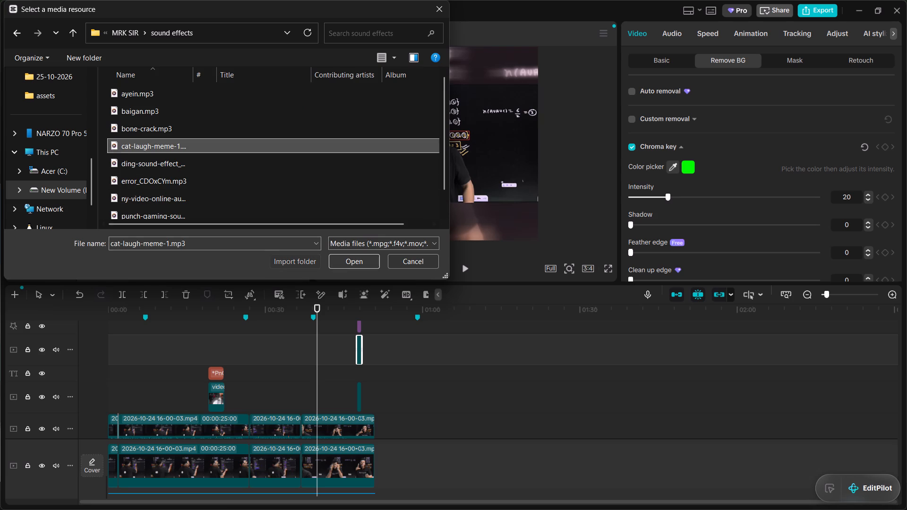
pyautogui.click(340, 268)
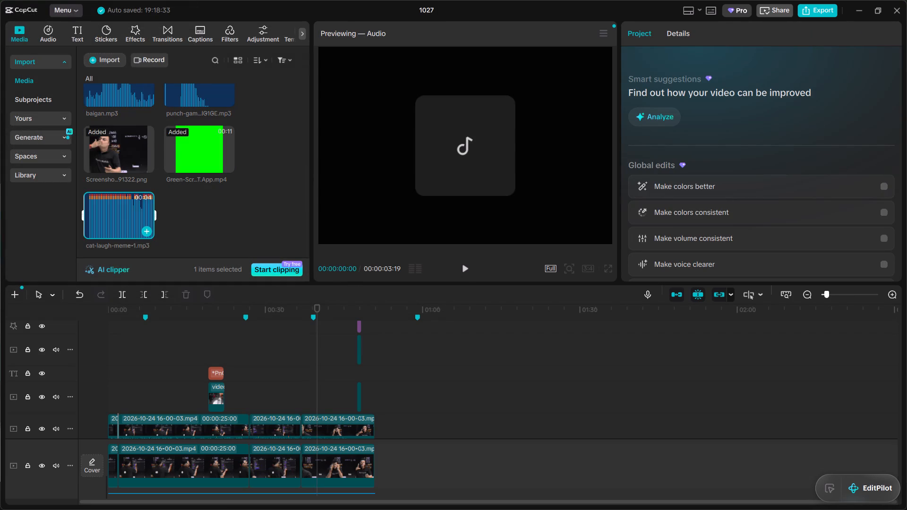
# Trim about 6 frames off the start of the cat laugh audio and place it on the sound effects track at about 00:00:39:26.
pyautogui.moveTo(82, 212); pyautogui.dragTo(87, 215)
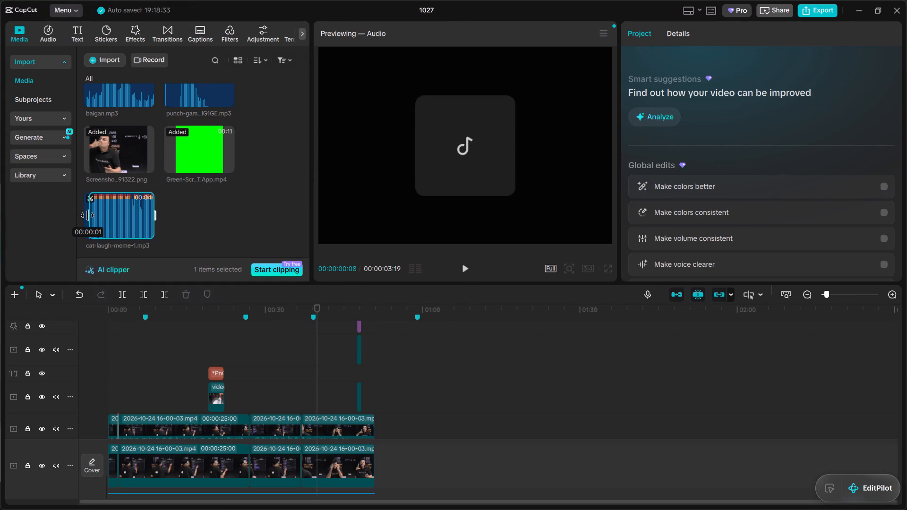
pyautogui.moveTo(87, 215); pyautogui.dragTo(86, 215)
pyautogui.scroll(-3, 219, 213)
pyautogui.moveTo(124, 212); pyautogui.dragTo(176, 235)
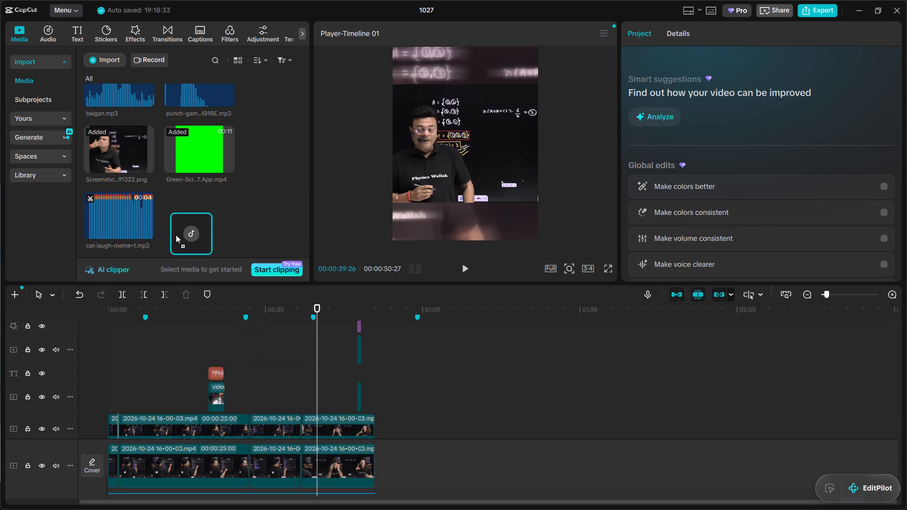
pyautogui.moveTo(176, 235); pyautogui.dragTo(113, 212)
pyautogui.scroll(-12, 436, 429)
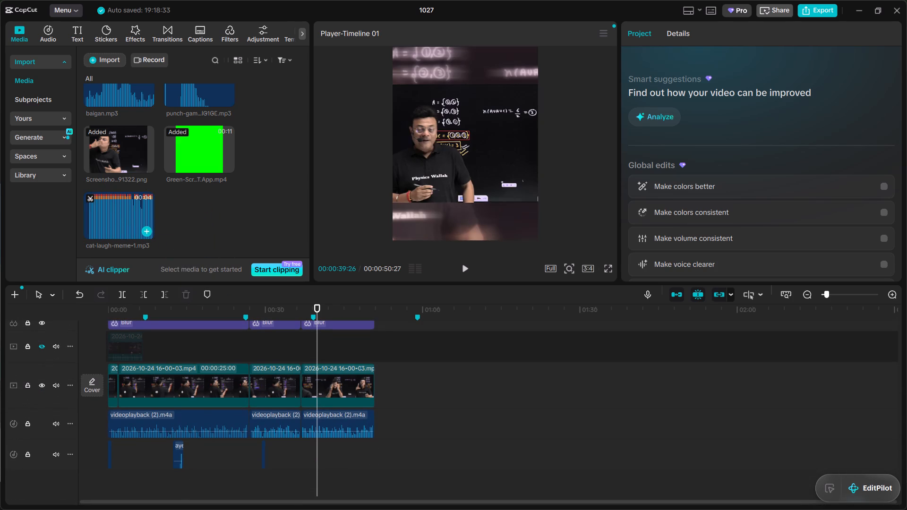
pyautogui.moveTo(118, 204); pyautogui.dragTo(314, 454)
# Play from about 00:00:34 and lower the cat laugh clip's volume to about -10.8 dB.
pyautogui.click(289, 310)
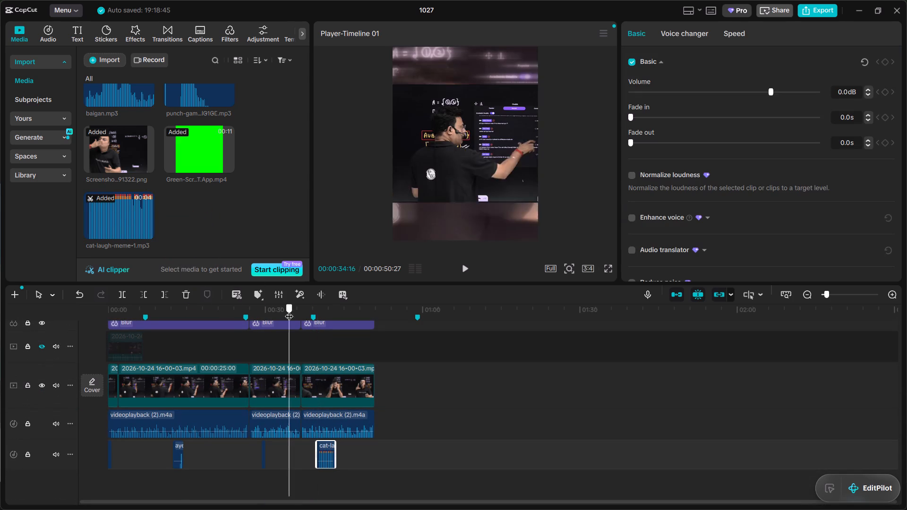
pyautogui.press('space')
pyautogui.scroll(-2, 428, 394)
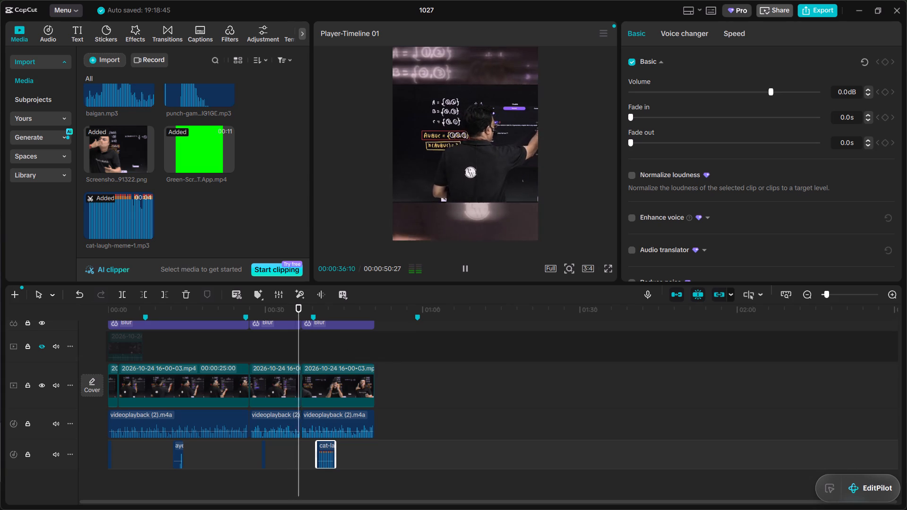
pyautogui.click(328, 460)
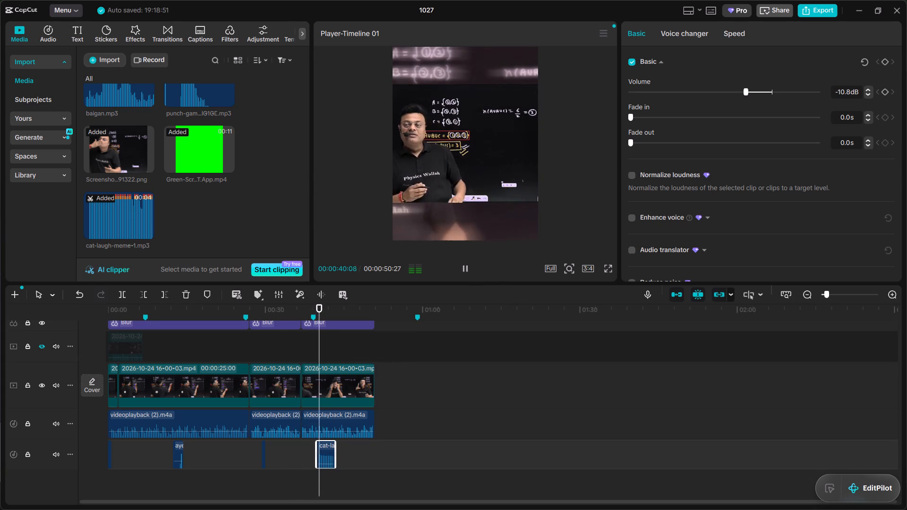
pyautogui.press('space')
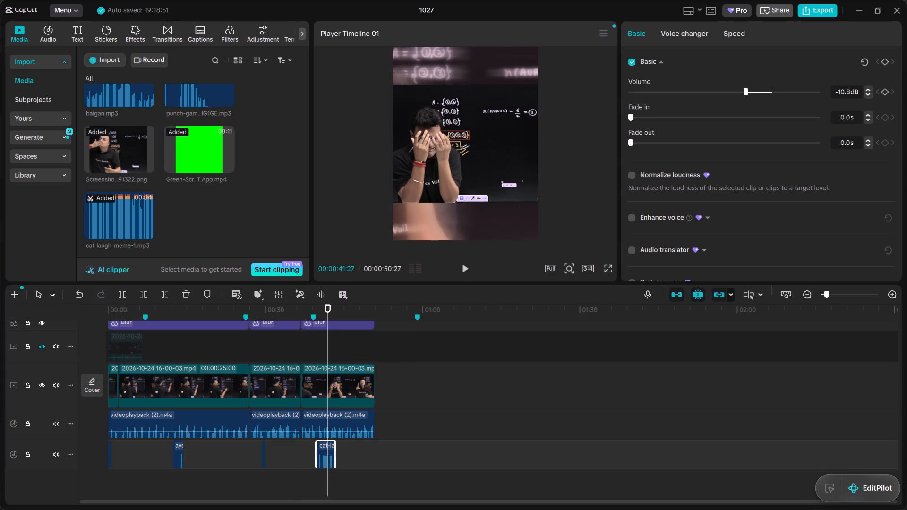
# Move the cat laugh clip about one second later on its track and replay the lead-in from about 00:00:37.
pyautogui.moveTo(323, 451); pyautogui.dragTo(326, 451)
pyautogui.moveTo(326, 451); pyautogui.dragTo(328, 451)
pyautogui.click(305, 311)
pyautogui.press('space')
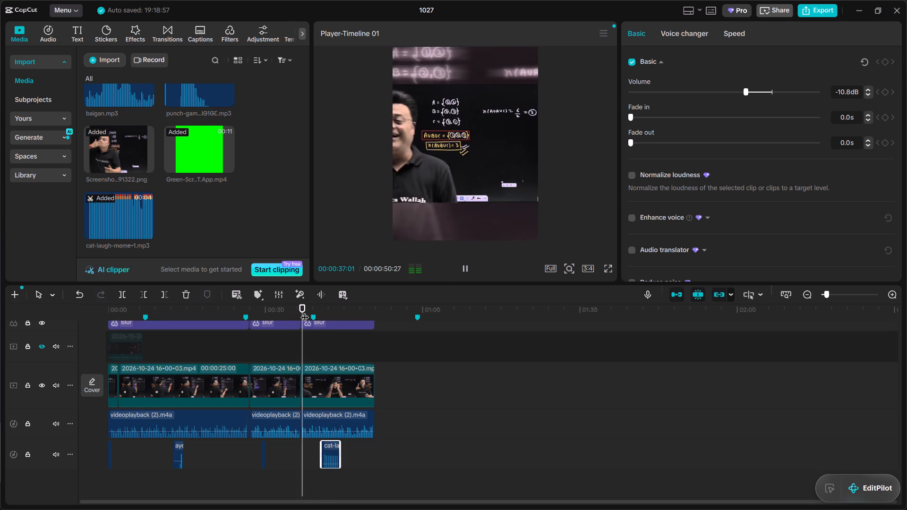
pyautogui.click(342, 456)
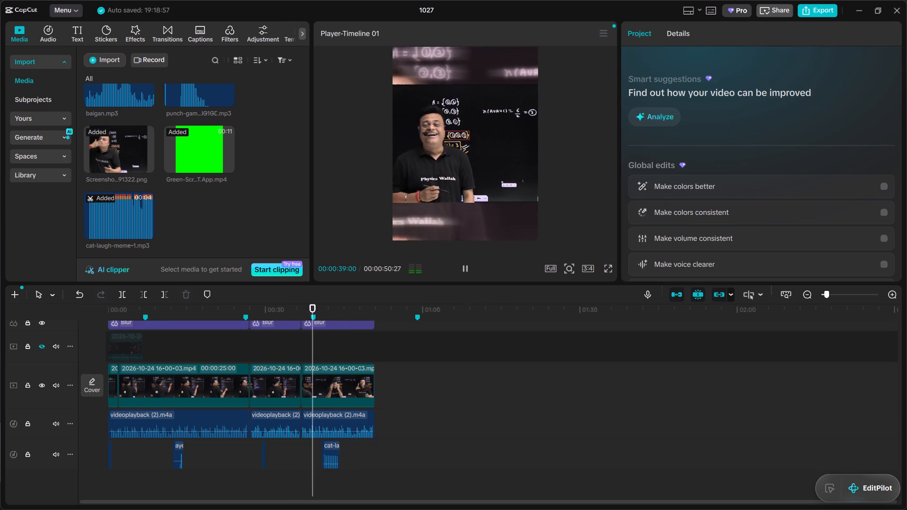
pyautogui.click(309, 303)
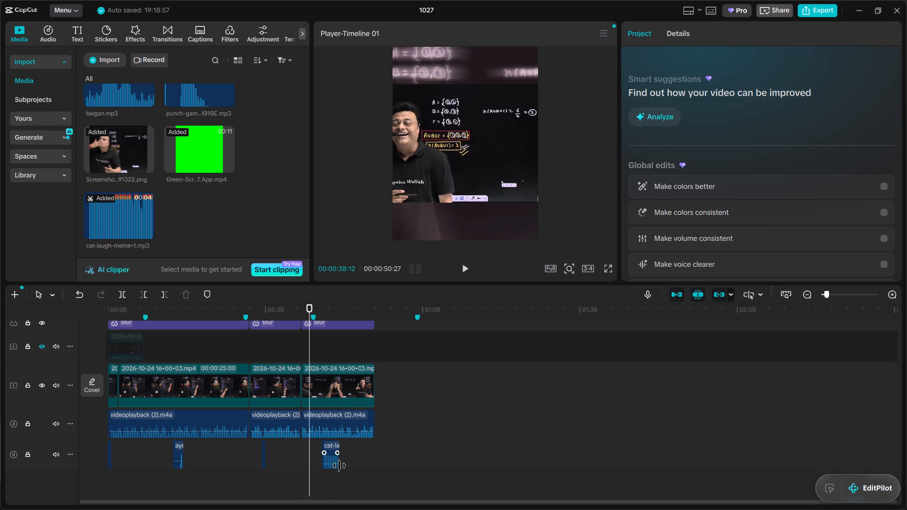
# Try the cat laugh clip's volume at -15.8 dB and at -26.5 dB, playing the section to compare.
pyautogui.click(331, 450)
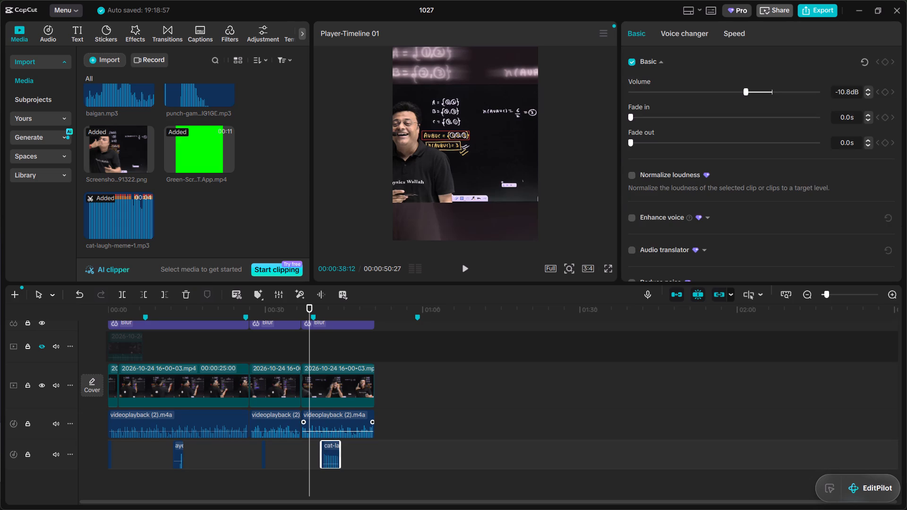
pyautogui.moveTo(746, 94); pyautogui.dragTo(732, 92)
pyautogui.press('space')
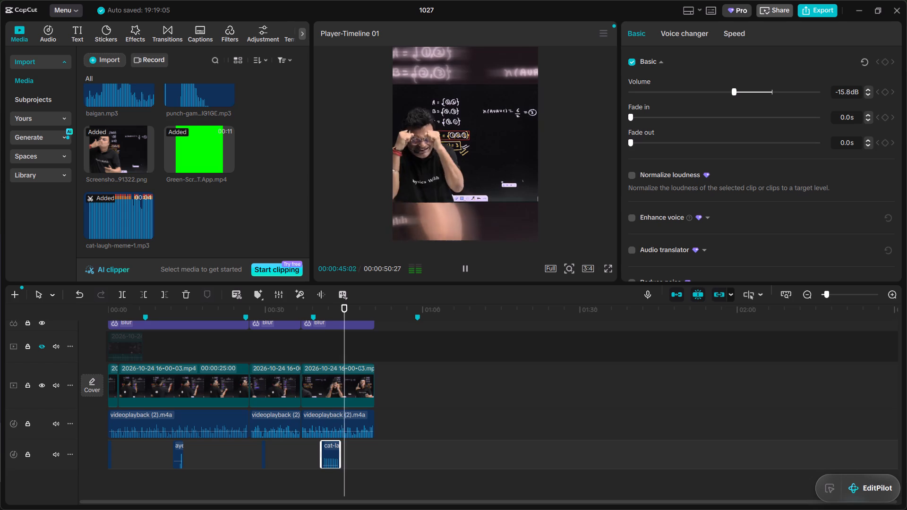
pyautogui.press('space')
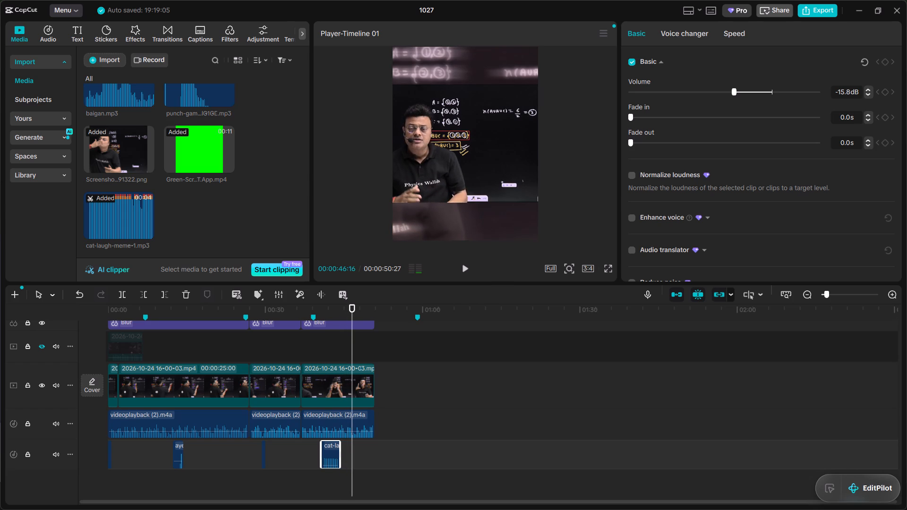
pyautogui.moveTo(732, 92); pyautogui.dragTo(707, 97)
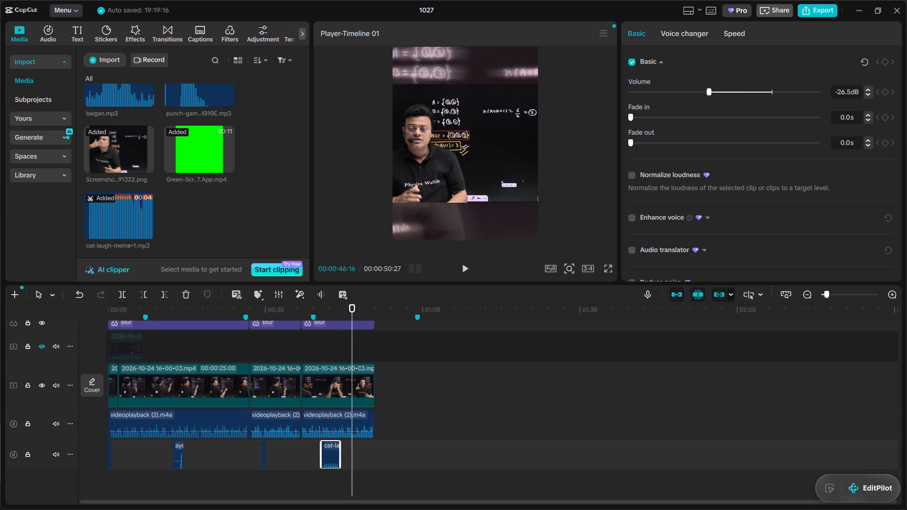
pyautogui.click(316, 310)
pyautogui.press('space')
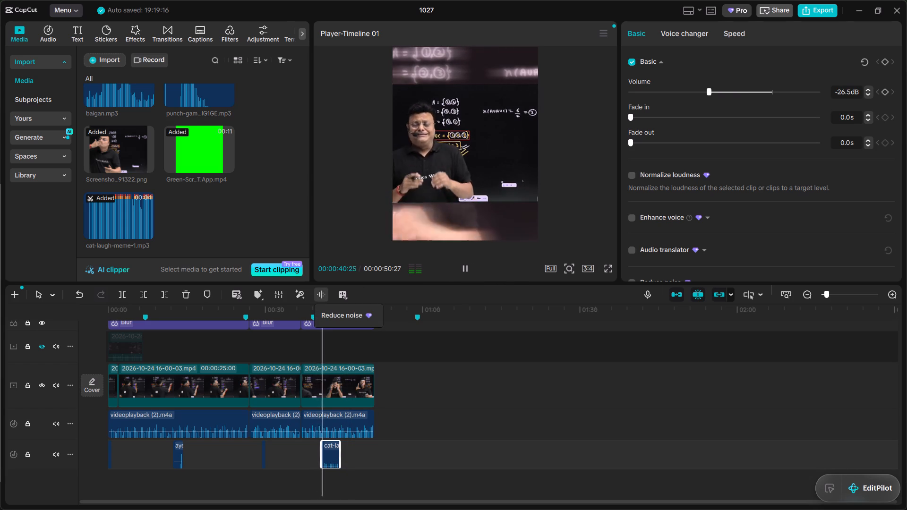
# Set the cat laugh clip's volume to about -15.4 dB and play from 00:00:39:05 to the end of the short.
pyautogui.moveTo(710, 92); pyautogui.dragTo(722, 89)
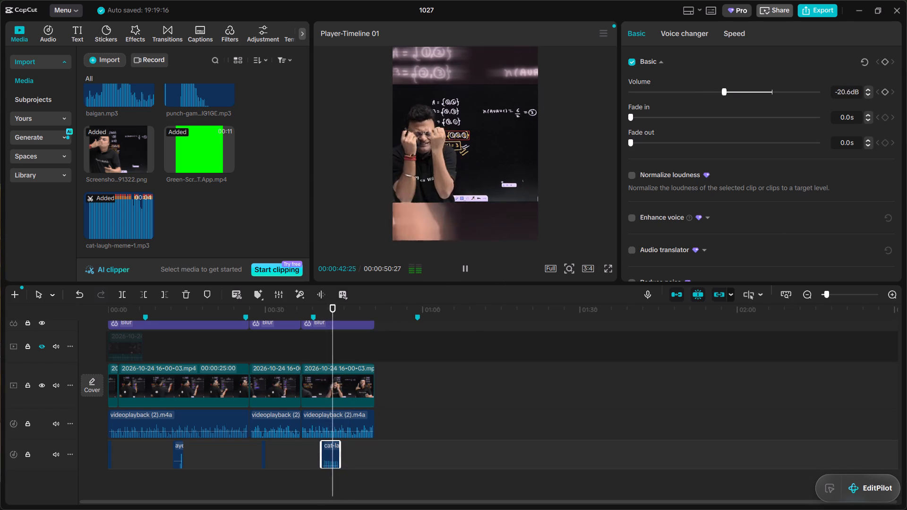
pyautogui.moveTo(722, 89); pyautogui.dragTo(729, 85)
pyautogui.moveTo(730, 85); pyautogui.dragTo(735, 86)
pyautogui.click(733, 91)
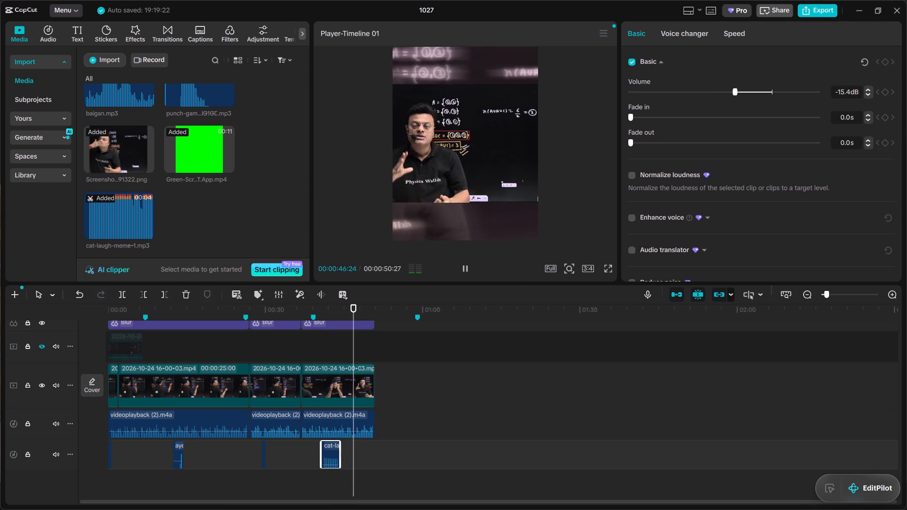
pyautogui.click(313, 306)
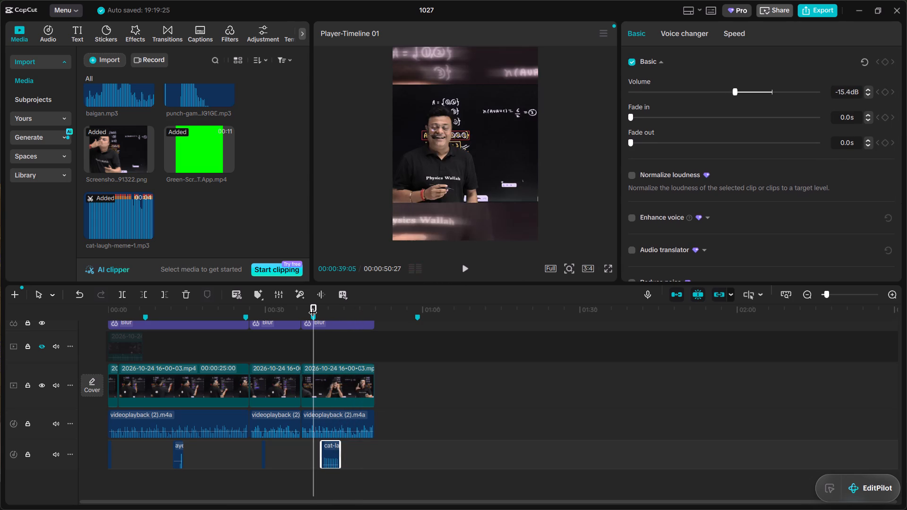
pyautogui.press('space')
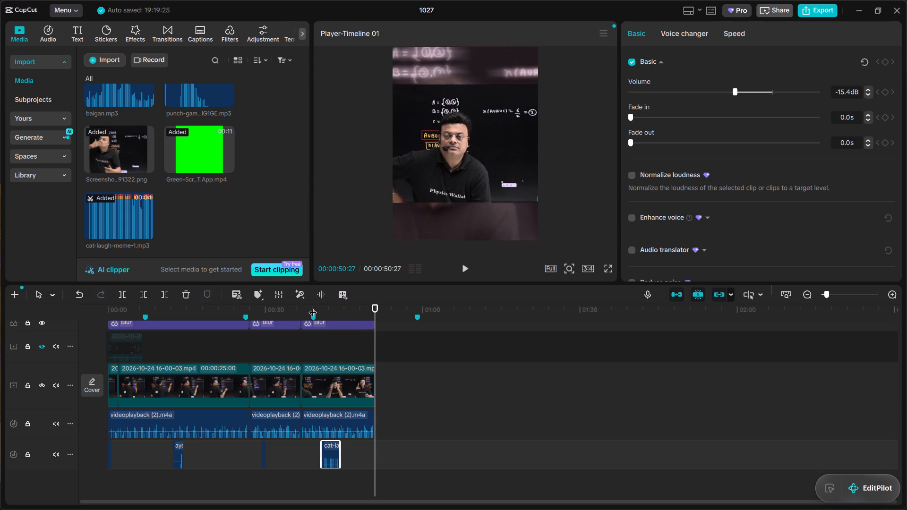
# Play the short from about 00:00:24 to 00:00:26:19 to review the lead-in to the cut.
pyautogui.scroll(6, 239, 394)
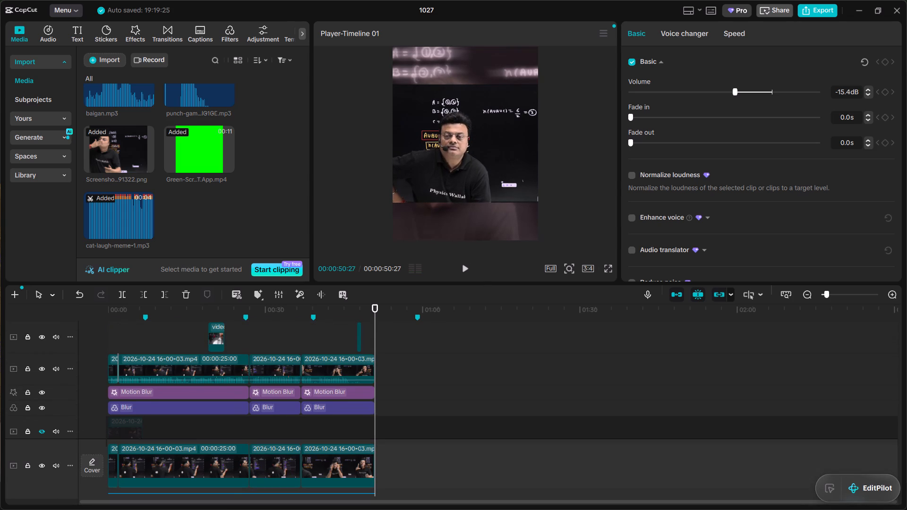
pyautogui.click(234, 313)
pyautogui.press('space')
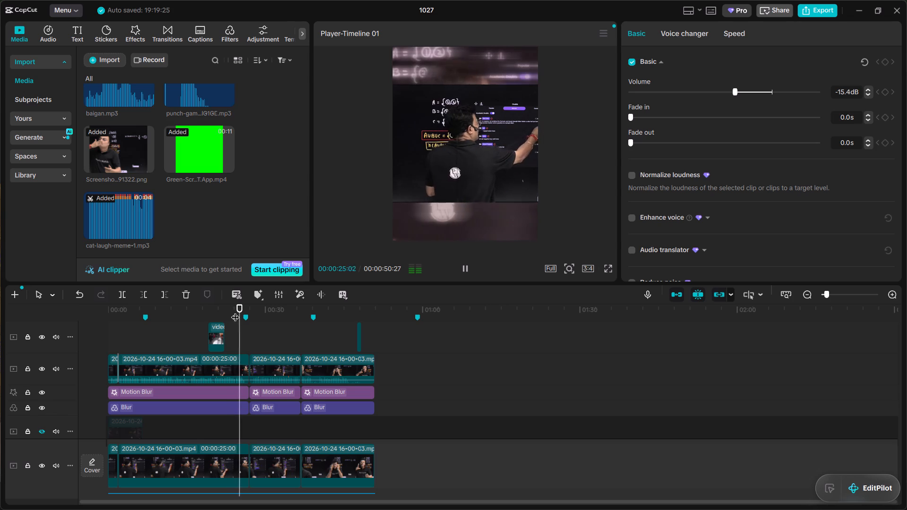
pyautogui.press('space')
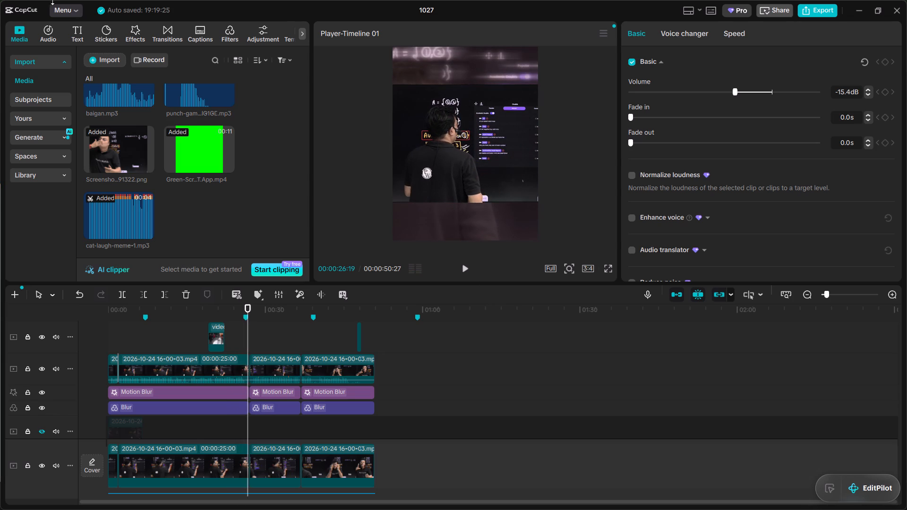
# Add the Triangle Portal transition at the upper footage track's cut near 00:00:27 and set its duration to 1.7 s.
pyautogui.click(168, 33)
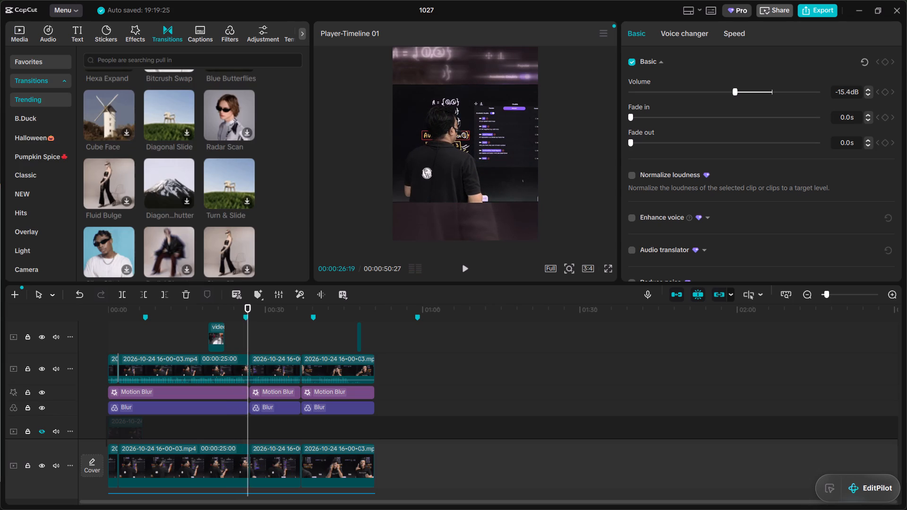
pyautogui.scroll(12, 202, 131)
pyautogui.scroll(-6, 201, 131)
pyautogui.scroll(9, 201, 130)
pyautogui.scroll(-20, 200, 124)
pyautogui.scroll(-3, 200, 124)
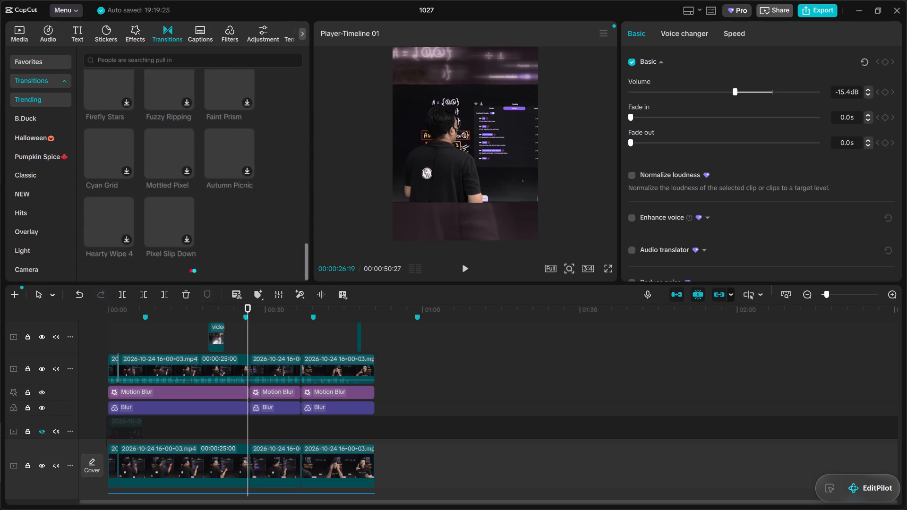
pyautogui.scroll(20, 209, 117)
pyautogui.scroll(13, 209, 117)
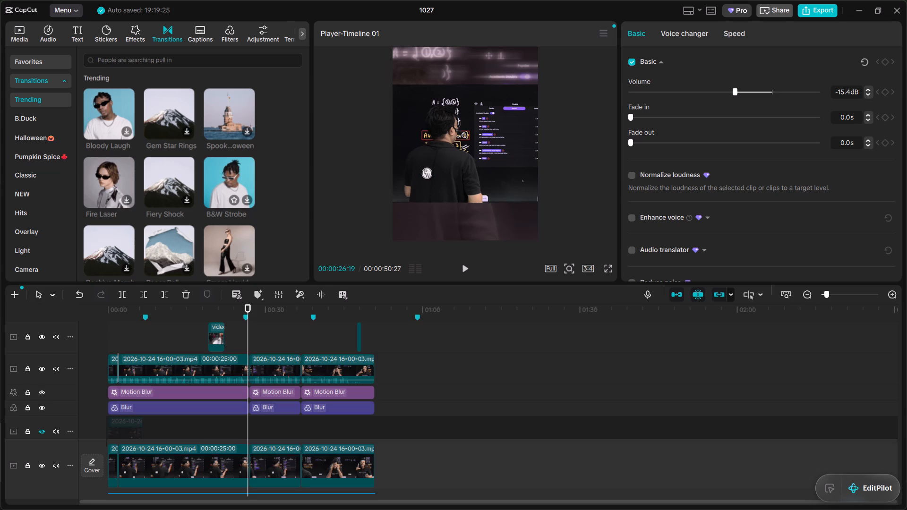
pyautogui.scroll(-2, 224, 179)
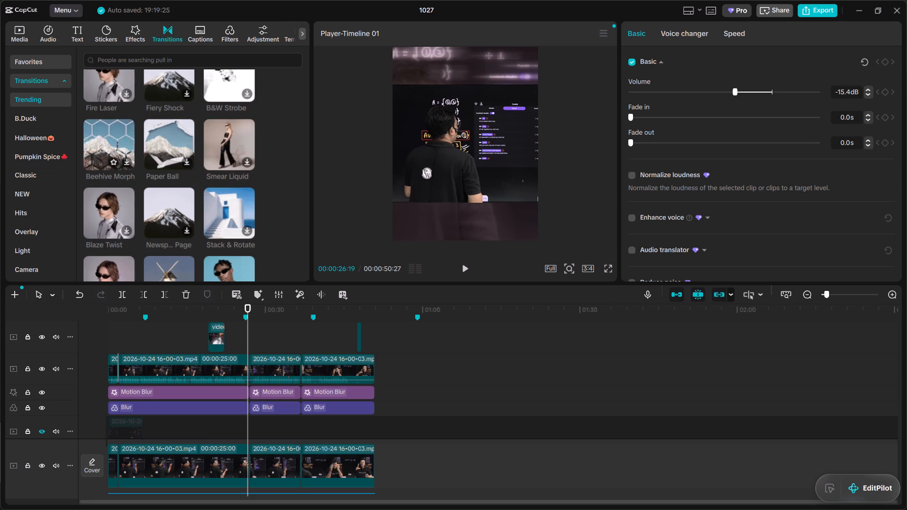
pyautogui.scroll(-2, 237, 141)
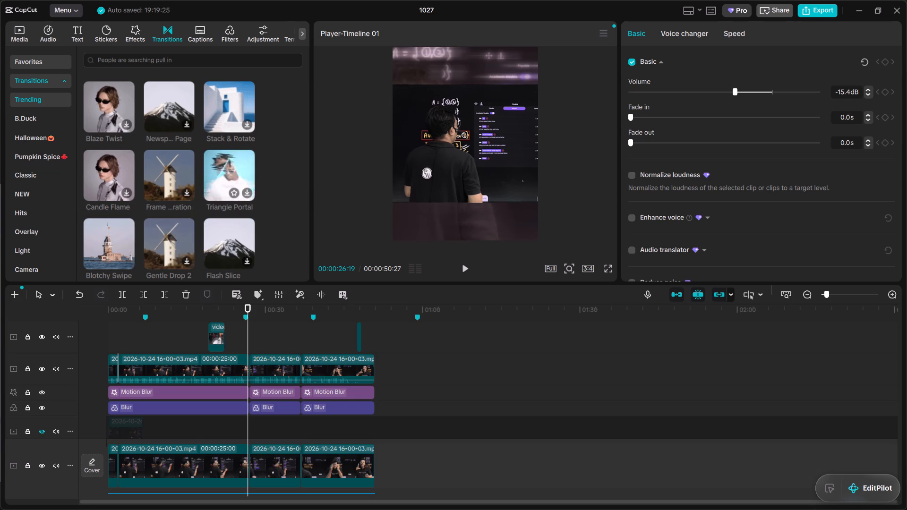
pyautogui.moveTo(248, 306); pyautogui.dragTo(240, 310)
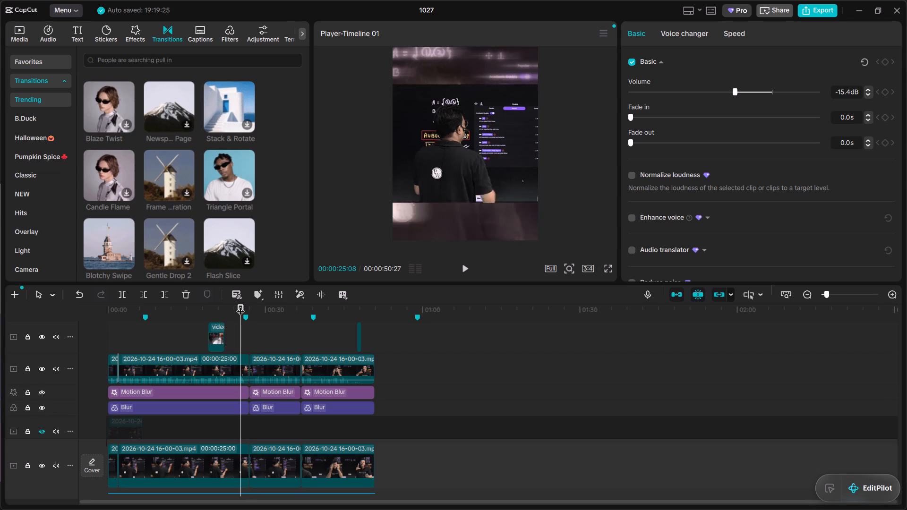
pyautogui.moveTo(215, 168); pyautogui.dragTo(248, 369)
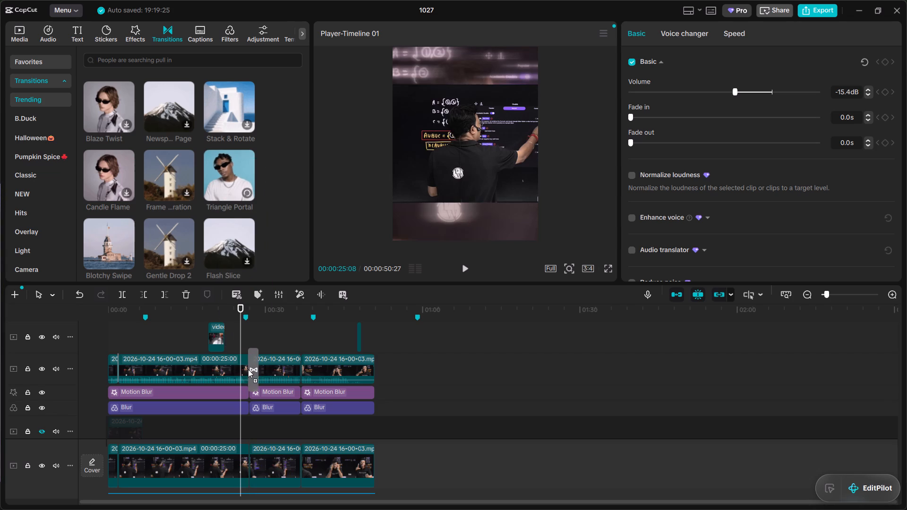
pyautogui.moveTo(248, 369); pyautogui.dragTo(245, 367)
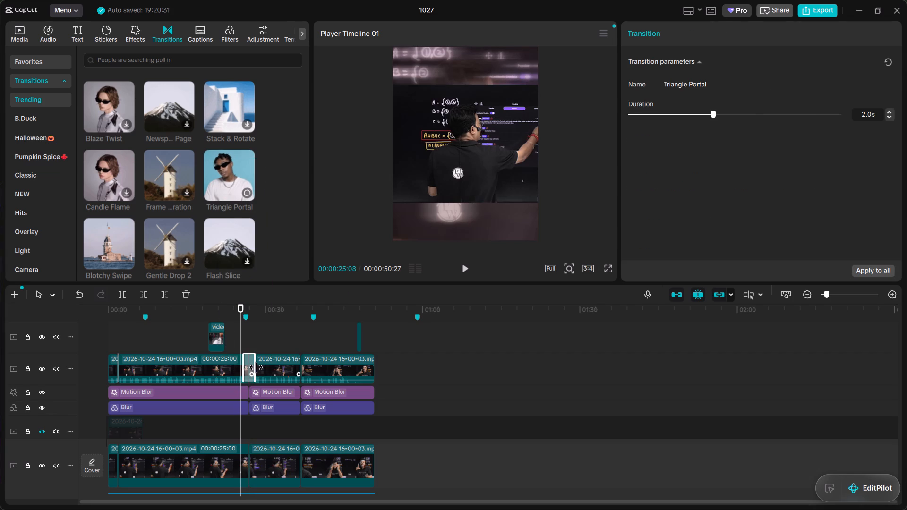
pyautogui.click(256, 367)
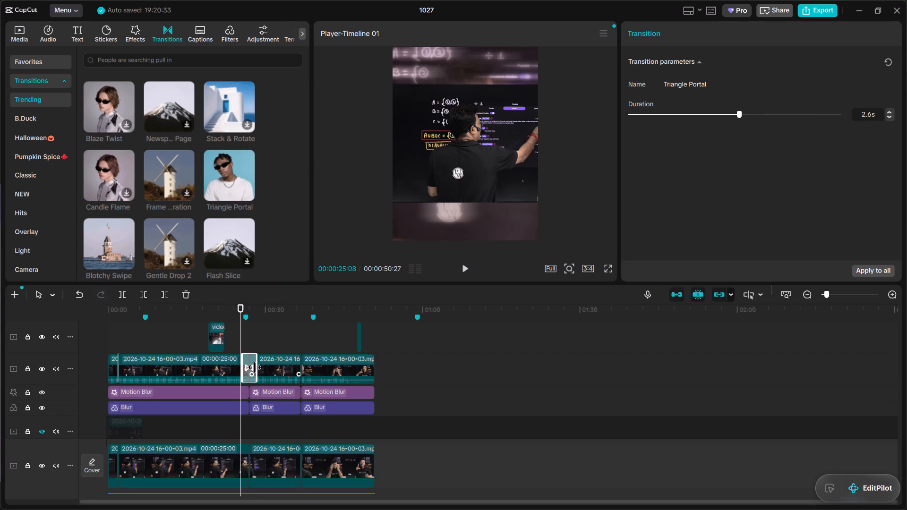
# Play from about 00:00:22 to 00:00:40 to check the Triangle Portal transition.
pyautogui.click(228, 307)
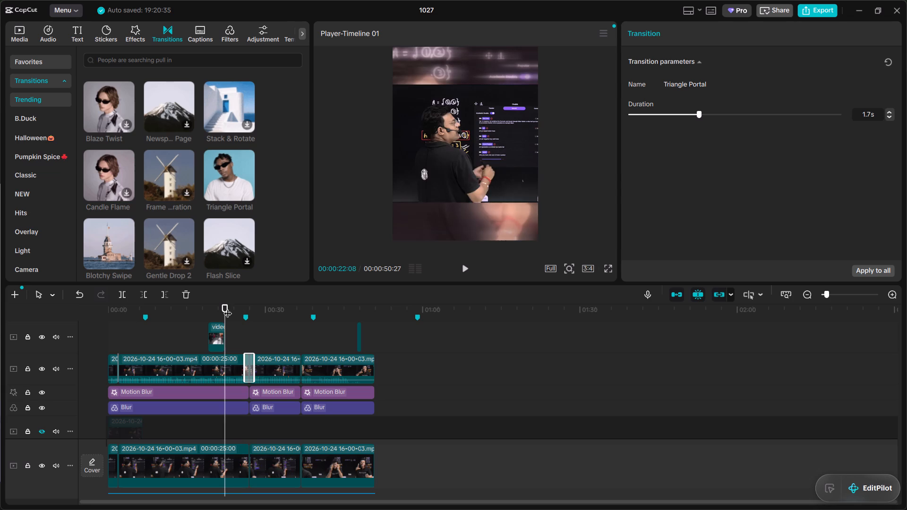
pyautogui.press('space')
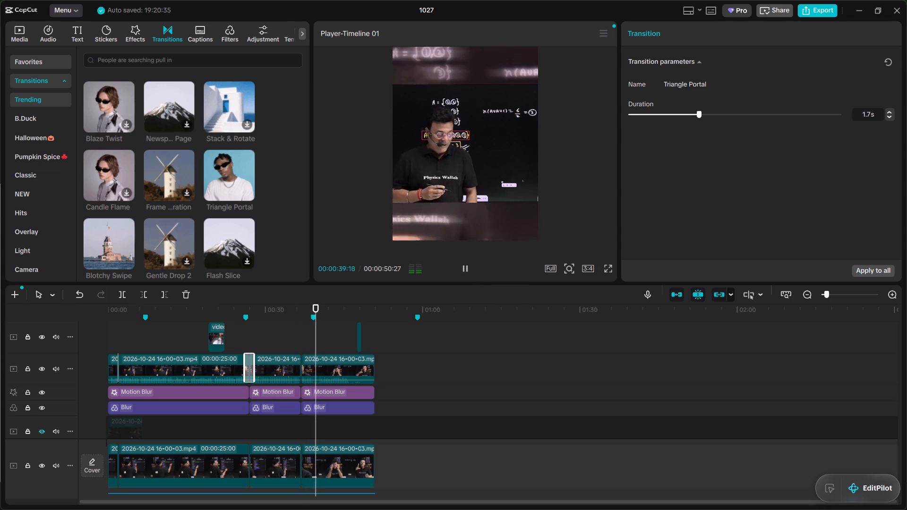
pyautogui.press('space')
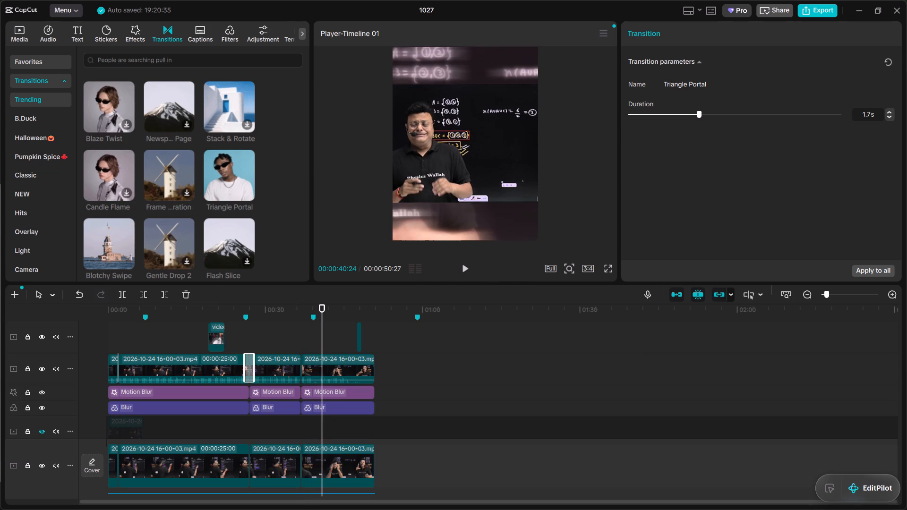
# Add the RGB Impact transition at the upper footage track's cut near 00:00:37 and set its duration to 1.3 s.
pyautogui.scroll(-2, 162, 146)
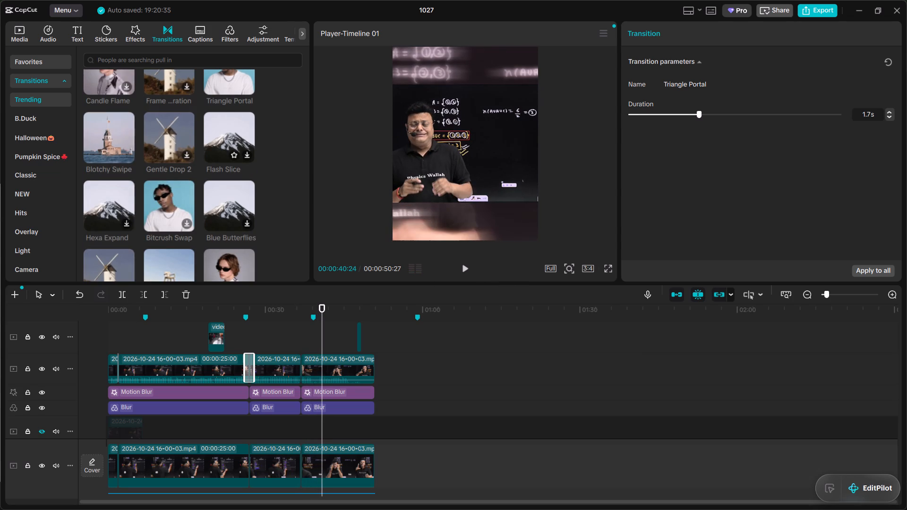
pyautogui.scroll(-2, 218, 151)
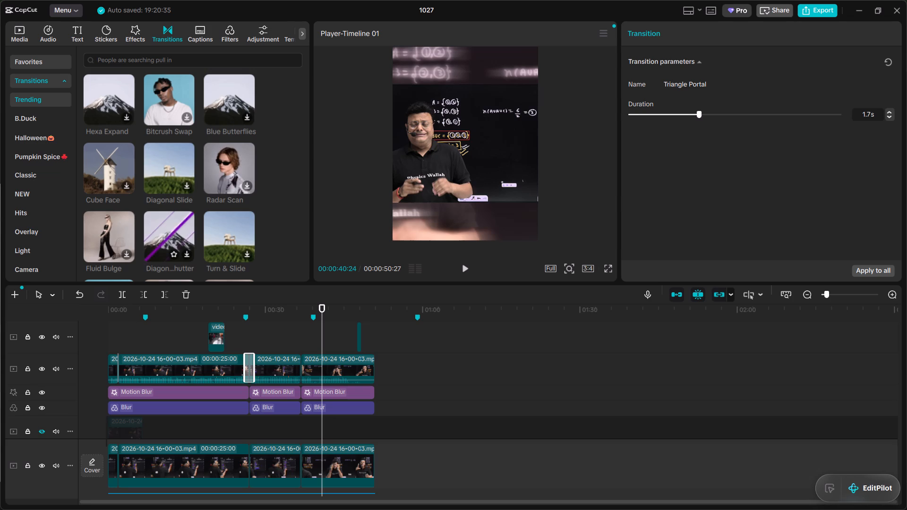
pyautogui.scroll(-3, 231, 232)
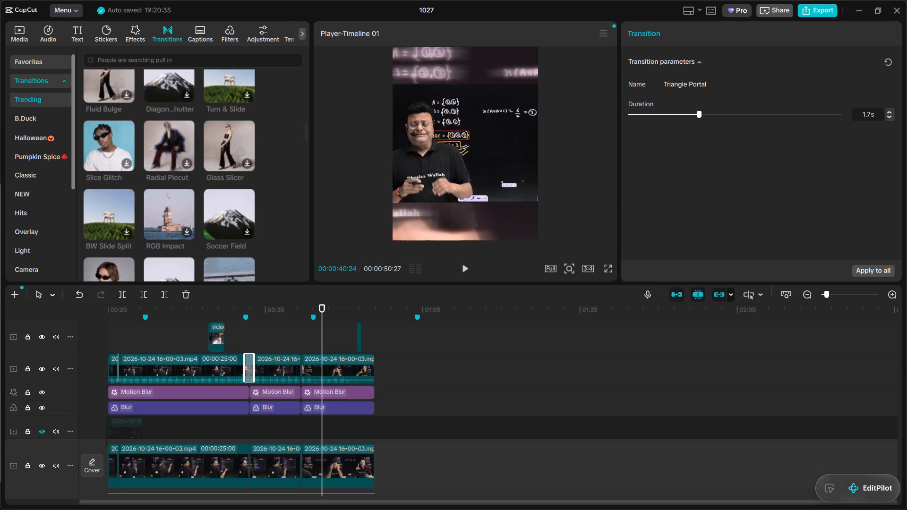
pyautogui.scroll(-1, 192, 229)
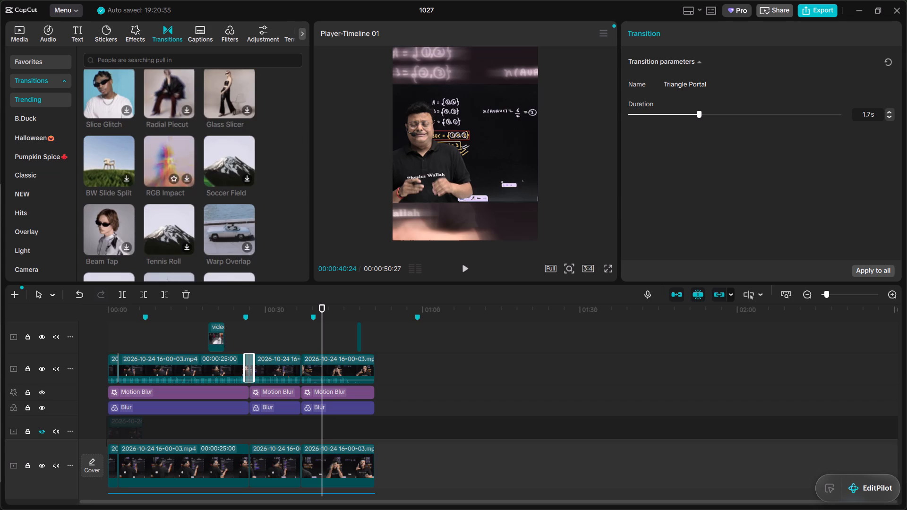
pyautogui.moveTo(174, 161); pyautogui.dragTo(302, 376)
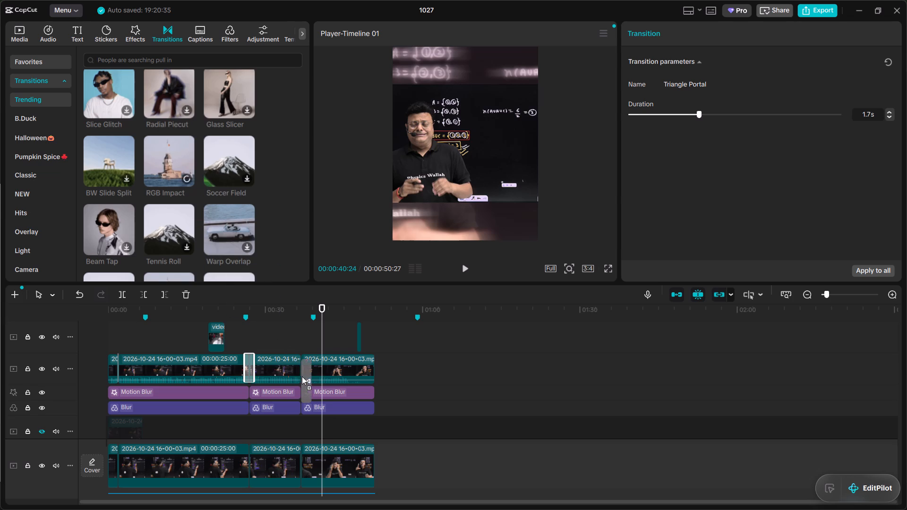
pyautogui.moveTo(302, 376); pyautogui.dragTo(297, 372)
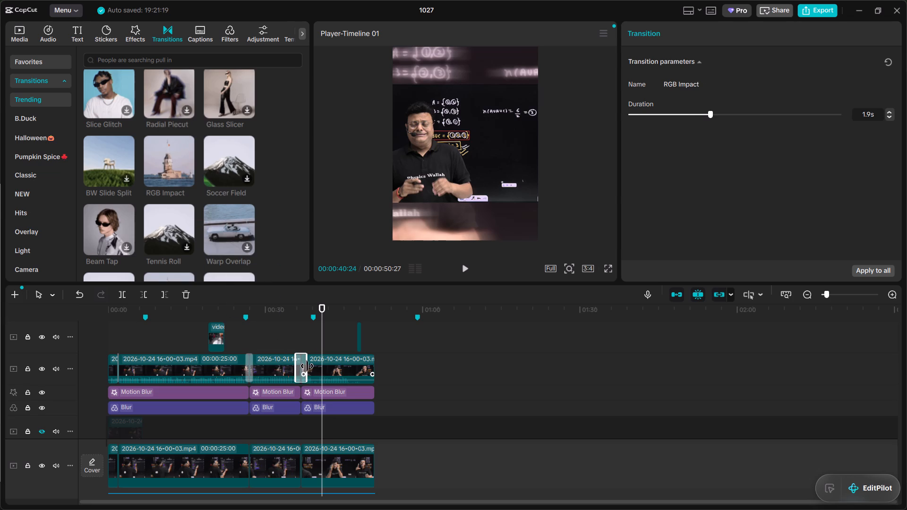
pyautogui.moveTo(307, 366); pyautogui.dragTo(302, 369)
# Play from about 00:00:30 and replay from about 00:00:34 to the end to check the RGB Impact transition.
pyautogui.click(269, 314)
pyautogui.press('space')
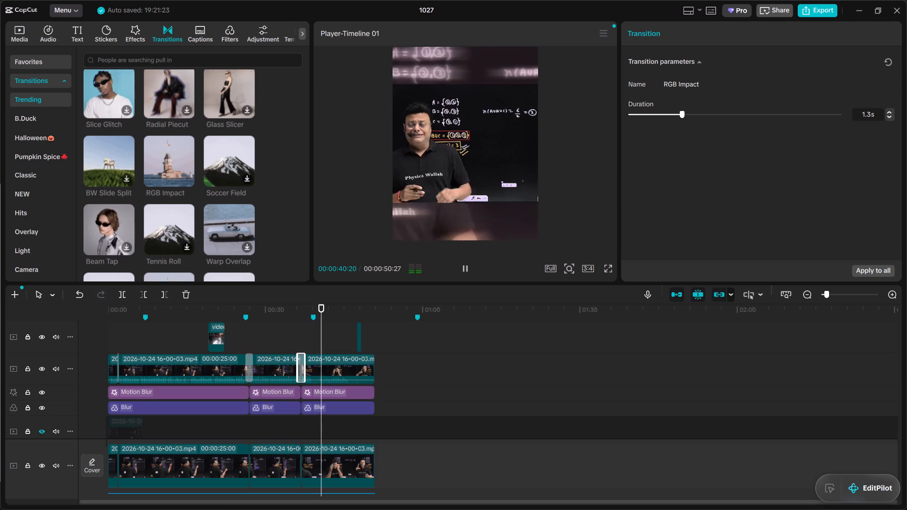
pyautogui.click(285, 311)
pyautogui.press('space')
pyautogui.click(291, 311)
pyautogui.press('space')
pyautogui.press('space')
pyautogui.press('space')
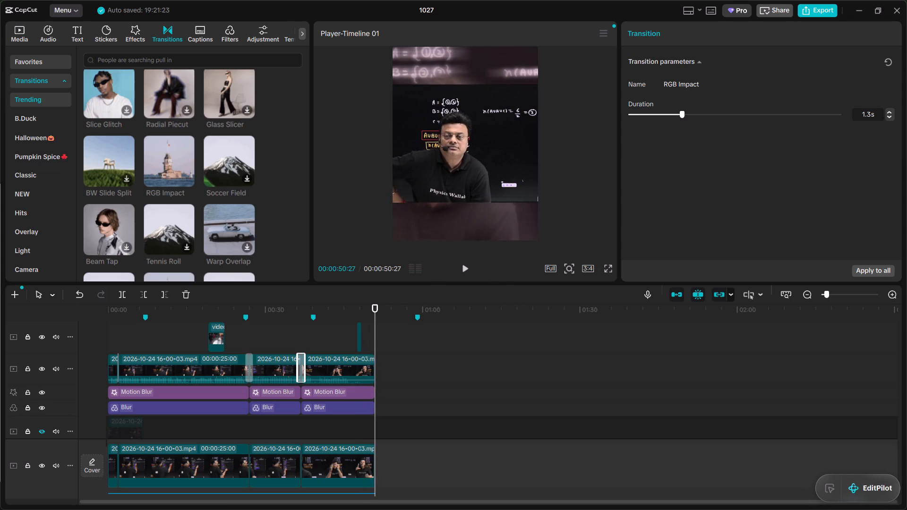
# Return to the start of the timeline, open the export settings and select the export name for editing.
pyautogui.moveTo(121, 319); pyautogui.dragTo(95, 318)
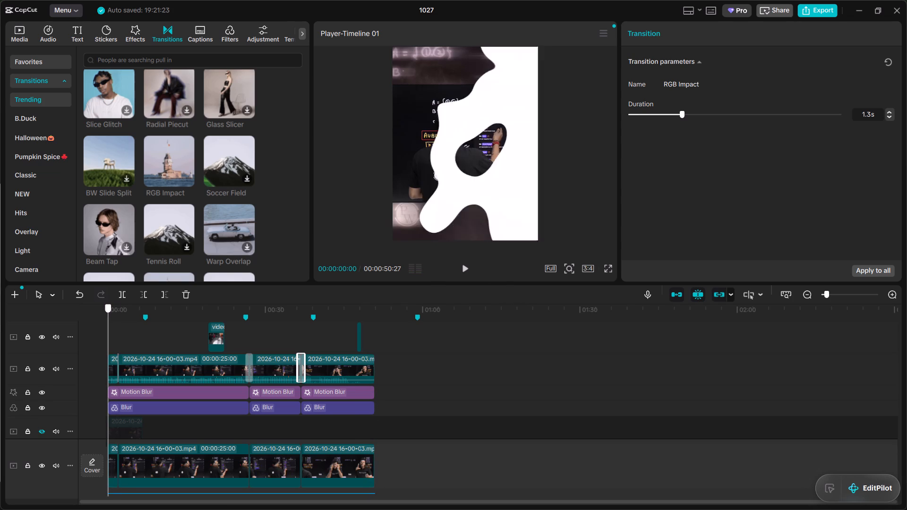
pyautogui.click(806, 7)
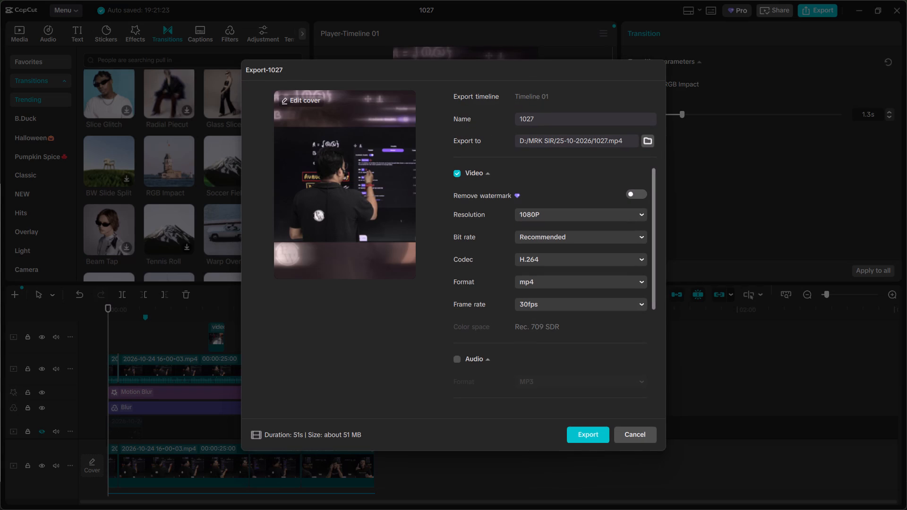
pyautogui.moveTo(566, 118); pyautogui.dragTo(501, 118)
# Switch from the export settings to WhatsApp.
pyautogui.hotkey('alt', 'Tab')
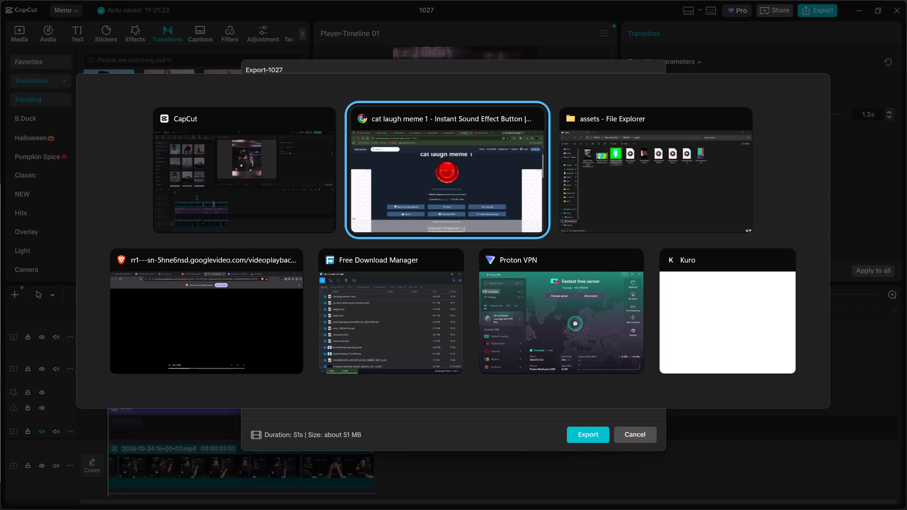
pyautogui.hotkey('alt', 'Tab')
pyautogui.hotkey('alt', 'Tab')
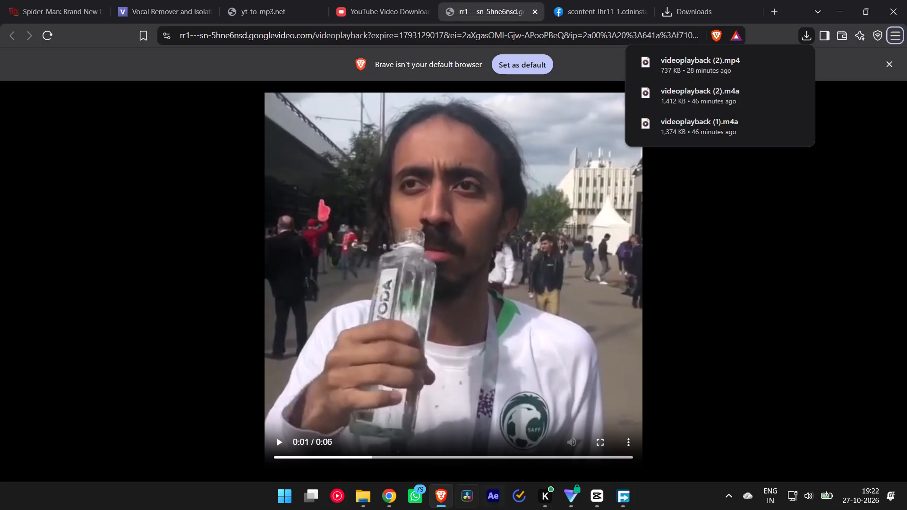
pyautogui.click(415, 498)
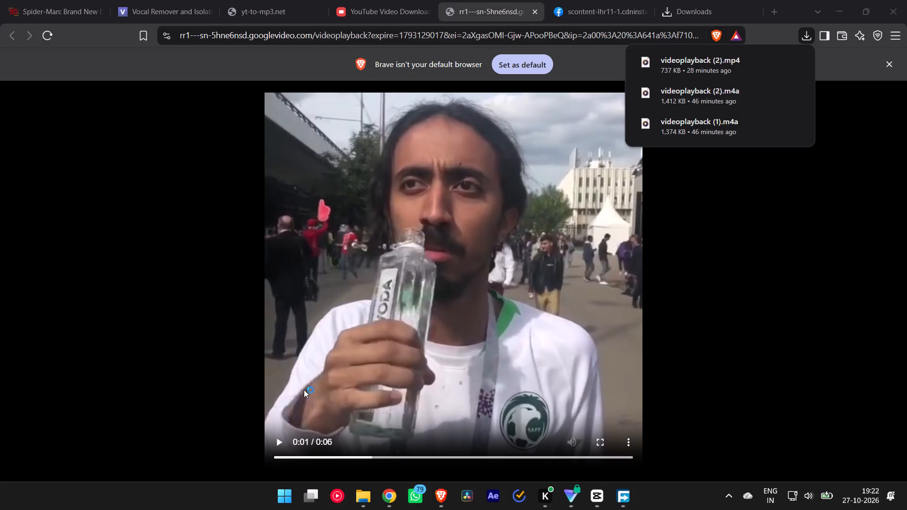
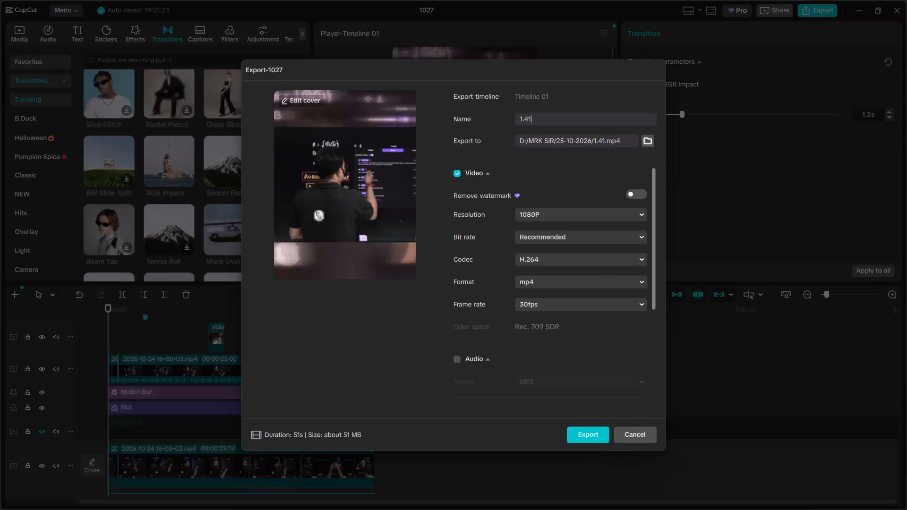
# Complete the export name as 1.41-1.42 RSV, export the 1080P mp4 video and close the export window.
pyautogui.write('1.42')
pyautogui.press('space')
pyautogui.write('RSV')
pyautogui.click(596, 433)
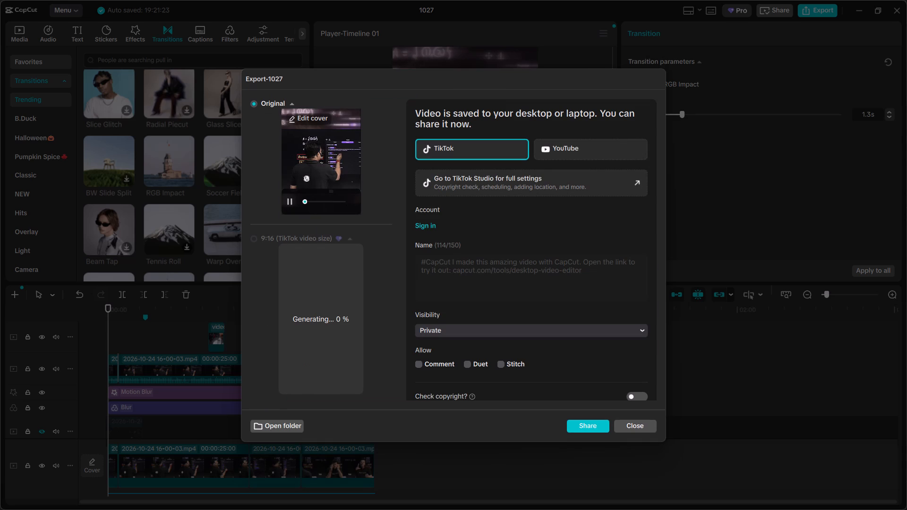
pyautogui.click(644, 425)
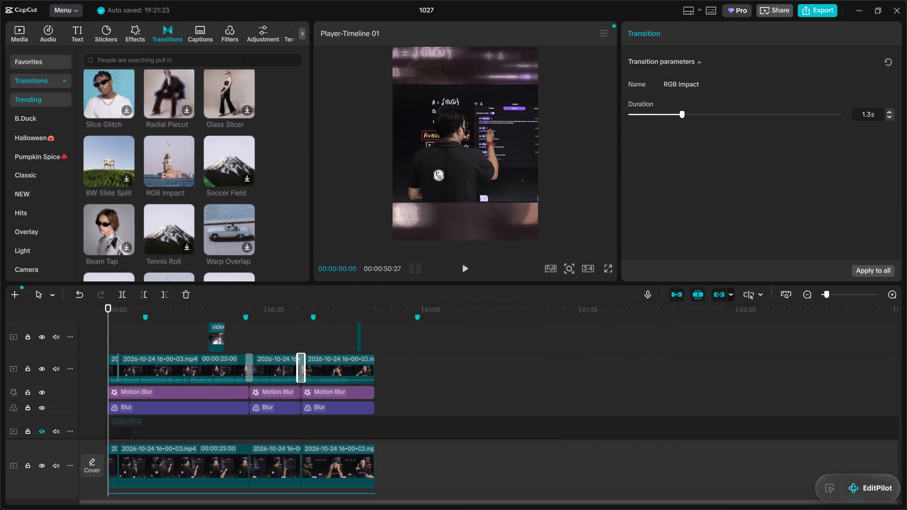
# Switch to File Explorer and open the 25-10-2026 folder inside MRK SIR.
pyautogui.hotkey('alt', 'Tab')
pyautogui.hotkey('alt', 'Tab')
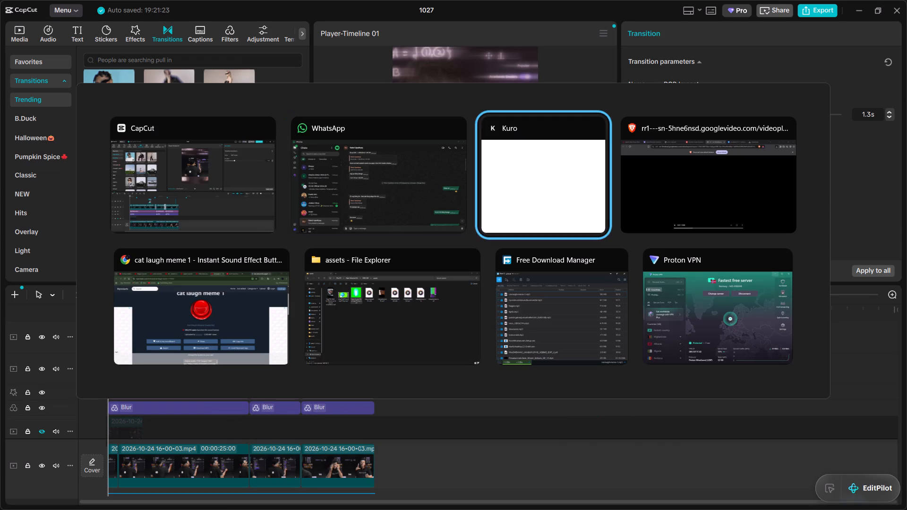
pyautogui.hotkey('alt', 'Tab')
pyautogui.hotkey('alt', 'Tab')
pyautogui.hotkey('alt', 'Tab')
pyautogui.click(322, 28)
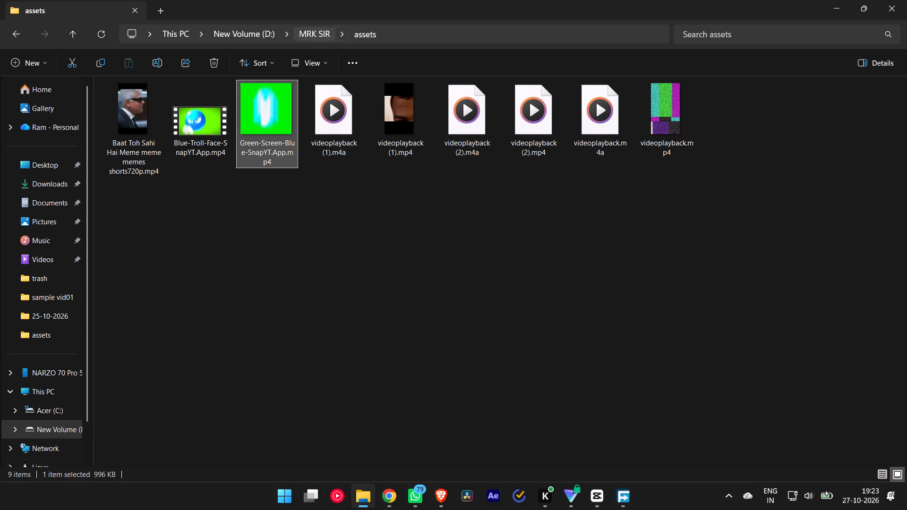
pyautogui.doubleClick(133, 114)
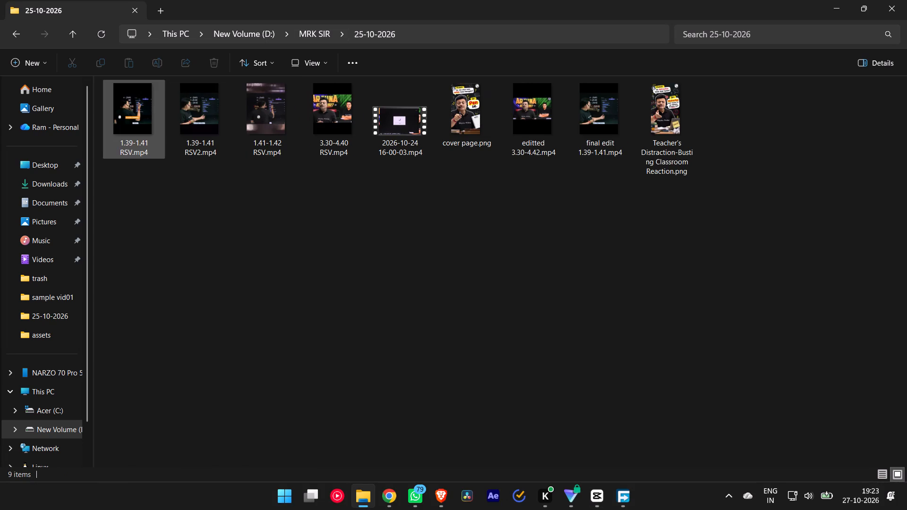
pyautogui.click(445, 287)
# Select the exported video 1.41-1.42 RSV.mp4 and share it using a Share with target.
pyautogui.click(253, 115)
pyautogui.click(255, 114)
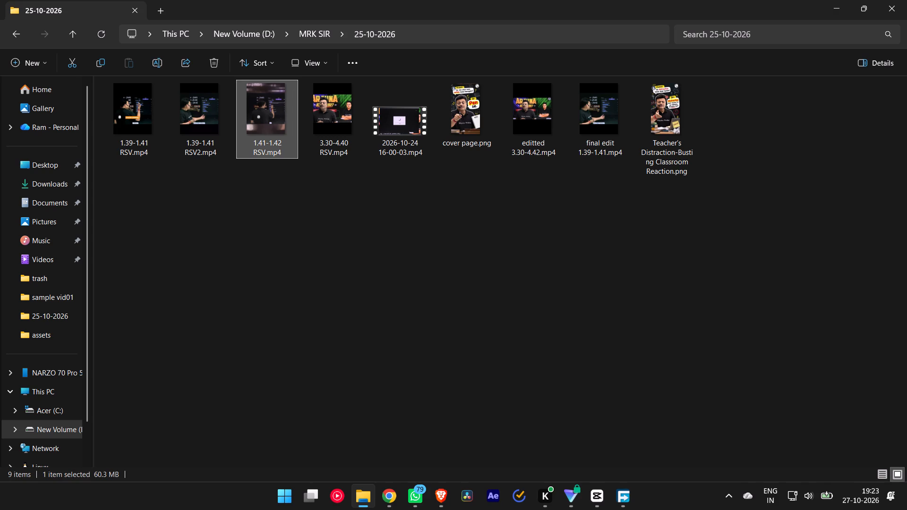
pyautogui.rightClick(256, 116)
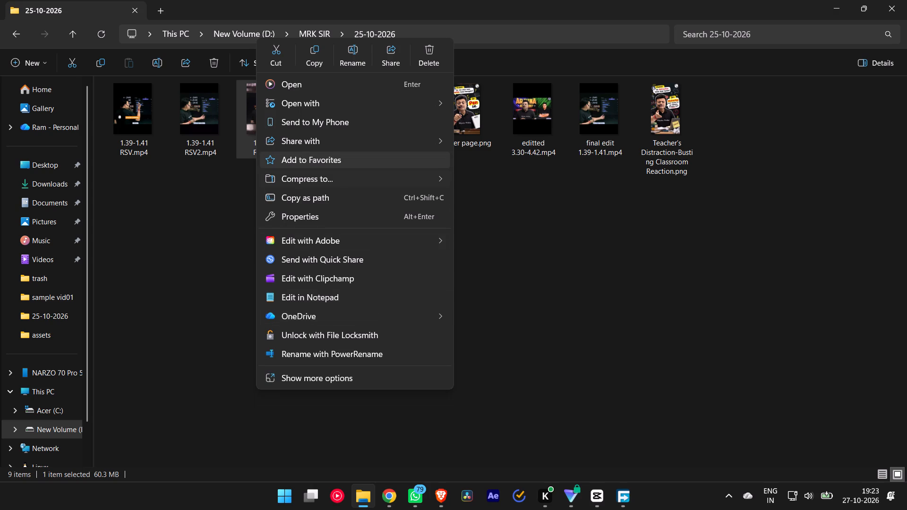
pyautogui.click(337, 147)
pyautogui.click(489, 177)
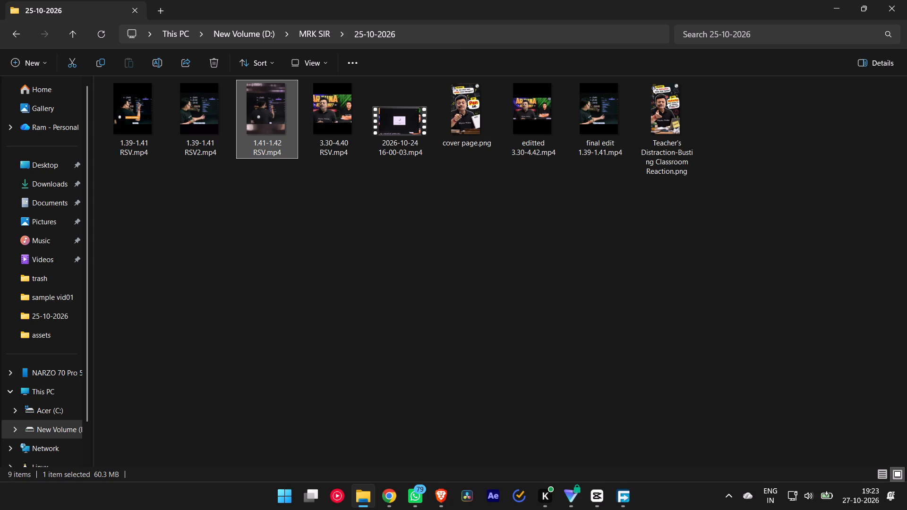
# Switch to Chrome and close the six Myinstants sound tabs, keeping the two YouTube tabs open.
pyautogui.click(392, 507)
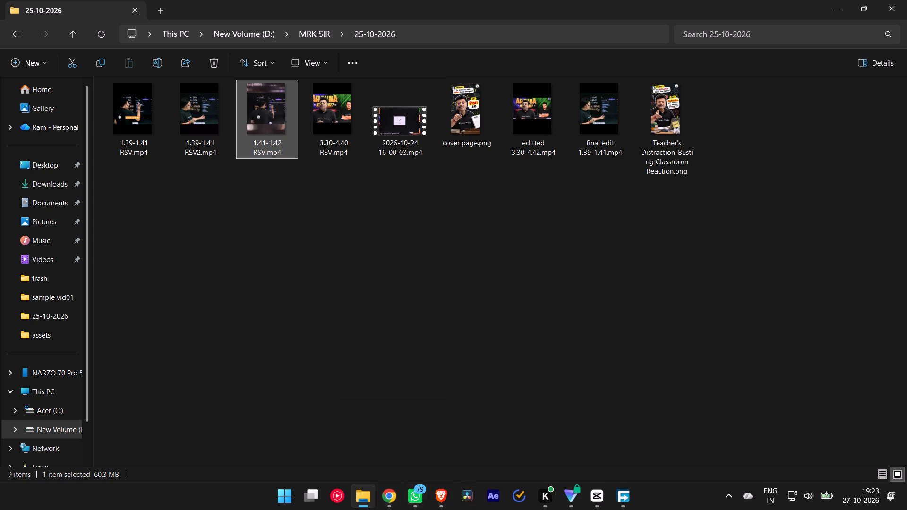
pyautogui.click(397, 501)
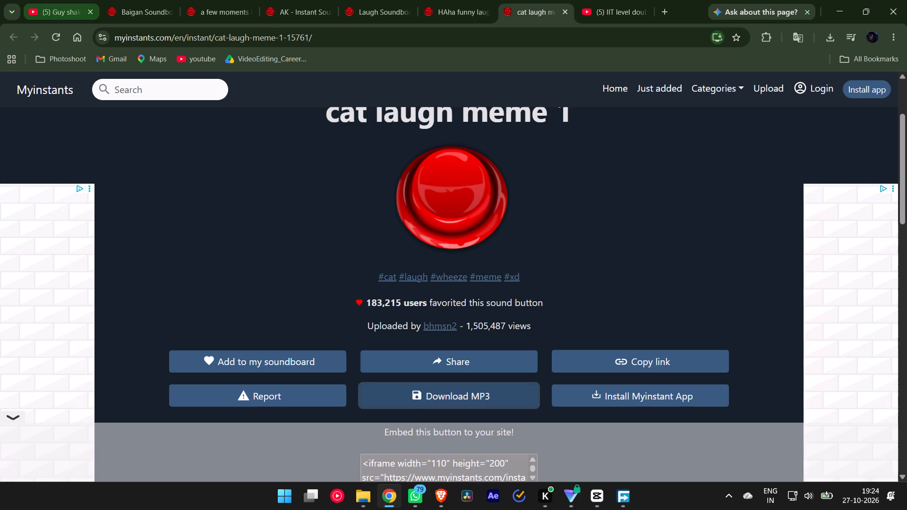
pyautogui.middleClick(136, 5)
pyautogui.middleClick(136, 5)
pyautogui.middleClick(136, 5)
pyautogui.middleClick(136, 5)
pyautogui.middleClick(136, 5)
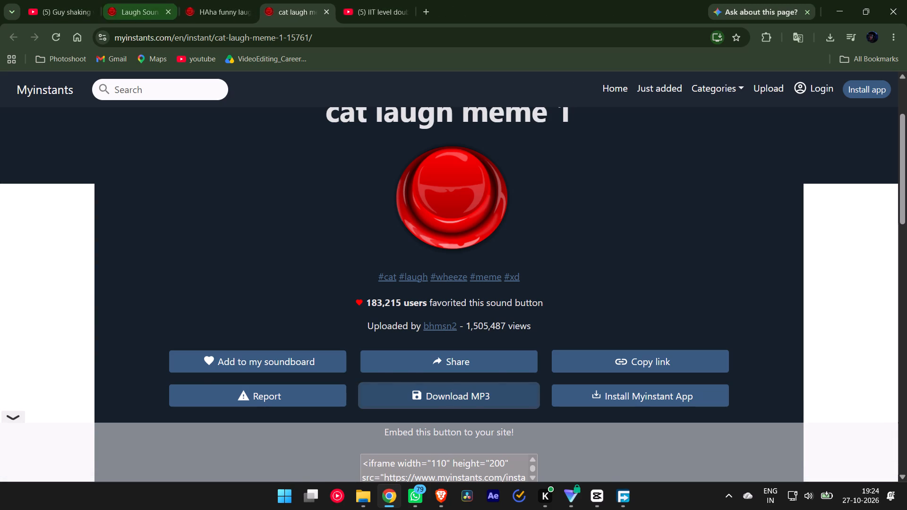
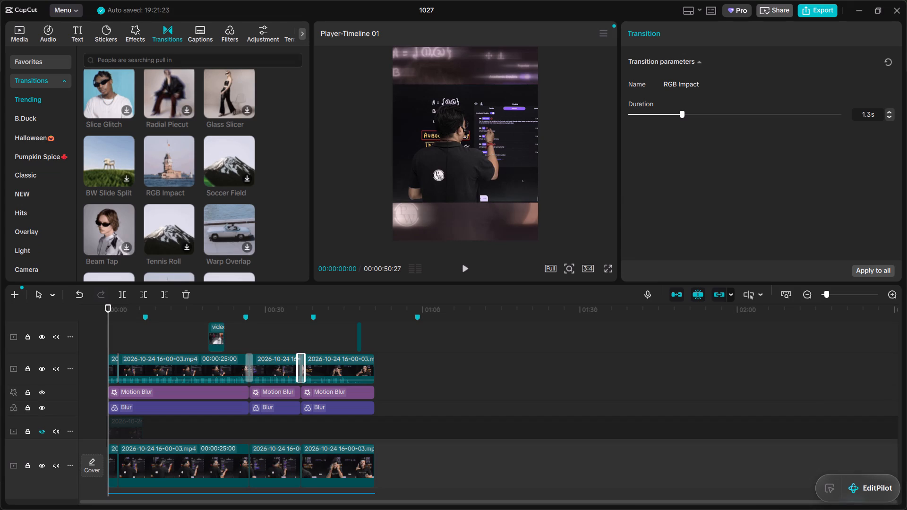
pyautogui.click(139, 29)
pyautogui.click(229, 29)
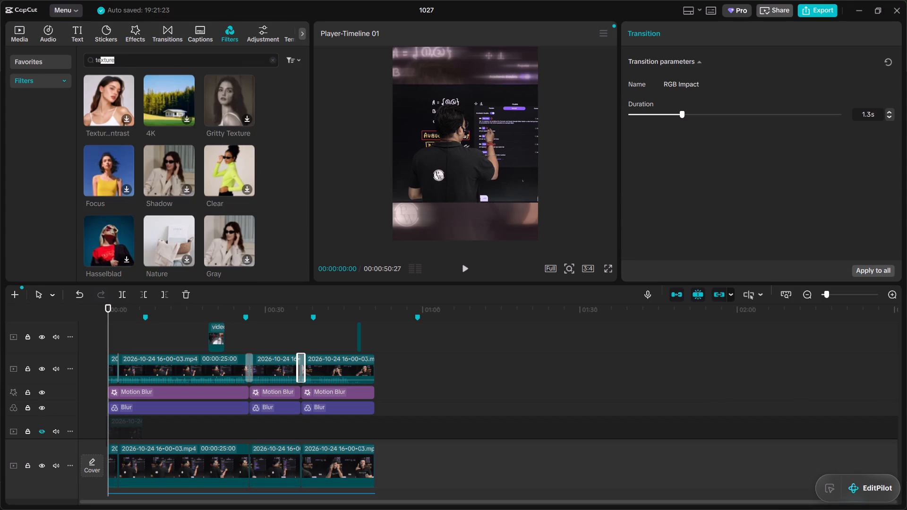
pyautogui.scroll(7, 241, 140)
pyautogui.click(267, 58)
pyautogui.click(274, 60)
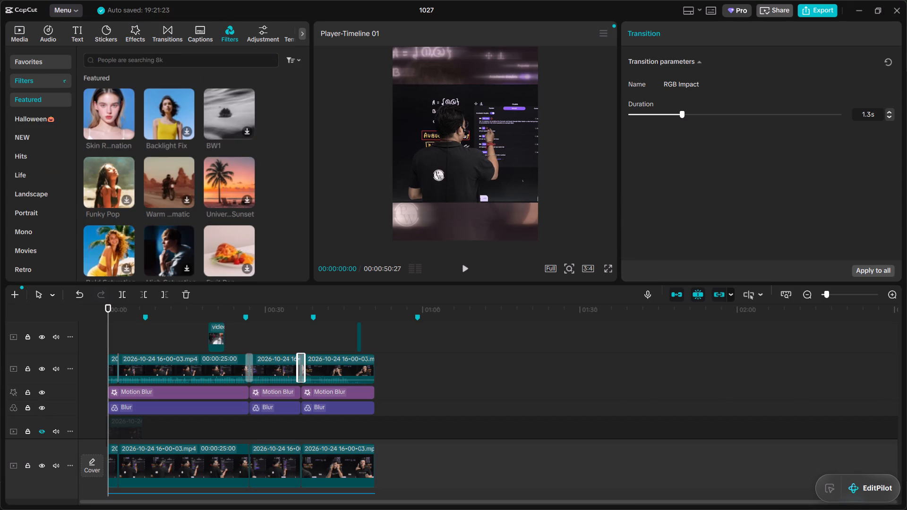
# Look through the imported media and the timeline tracks of project 1027.
pyautogui.click(14, 36)
pyautogui.scroll(-1, 257, 153)
pyautogui.scroll(6, 257, 153)
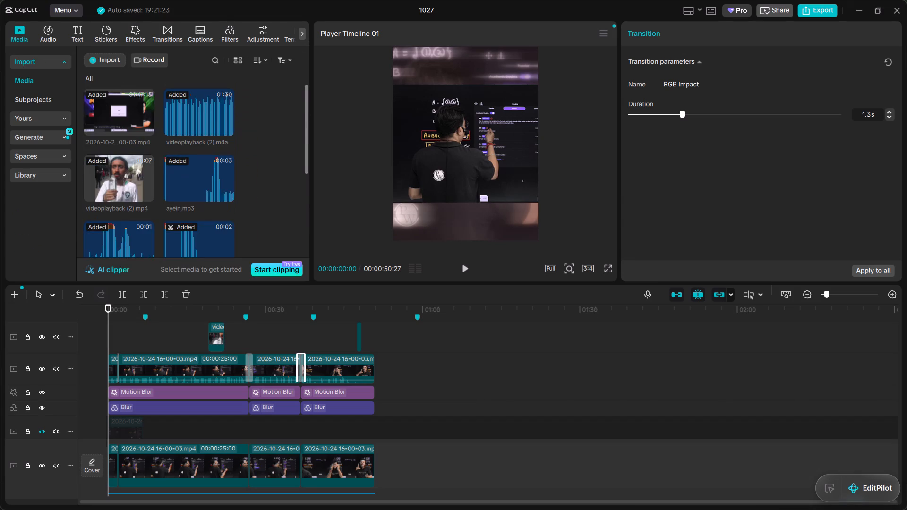
pyautogui.scroll(2, 252, 150)
pyautogui.scroll(-7, 252, 150)
pyautogui.scroll(9, 458, 408)
pyautogui.scroll(-6, 456, 405)
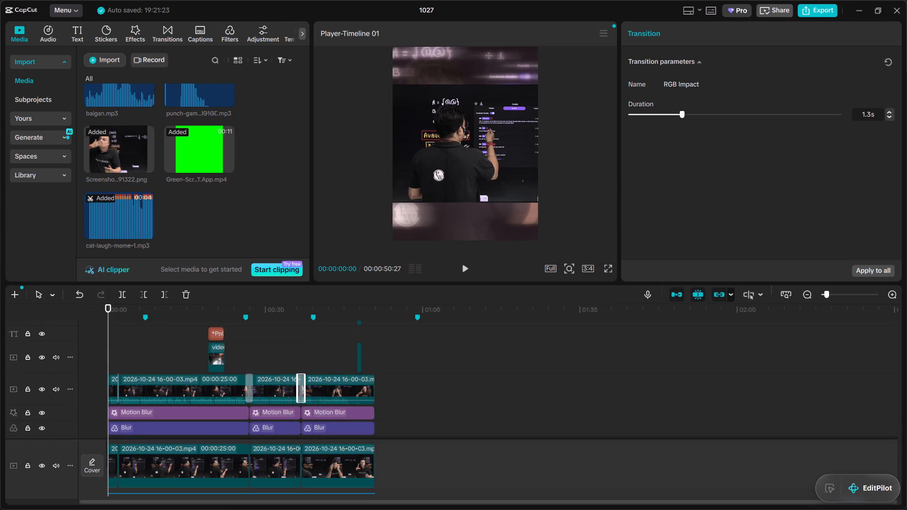
pyautogui.scroll(-7, 456, 405)
pyautogui.scroll(14, 456, 405)
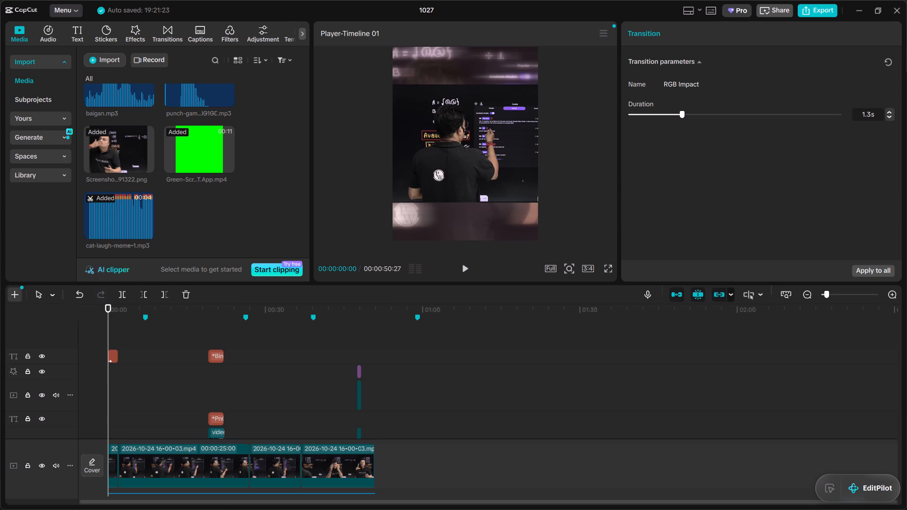
# Switch from CapCut to another open window.
pyautogui.hotkey('alt', 'Tab')
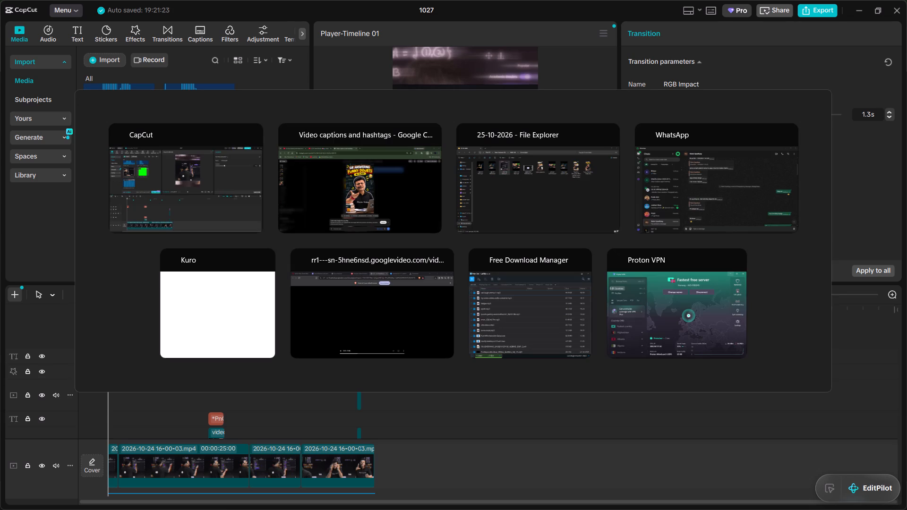
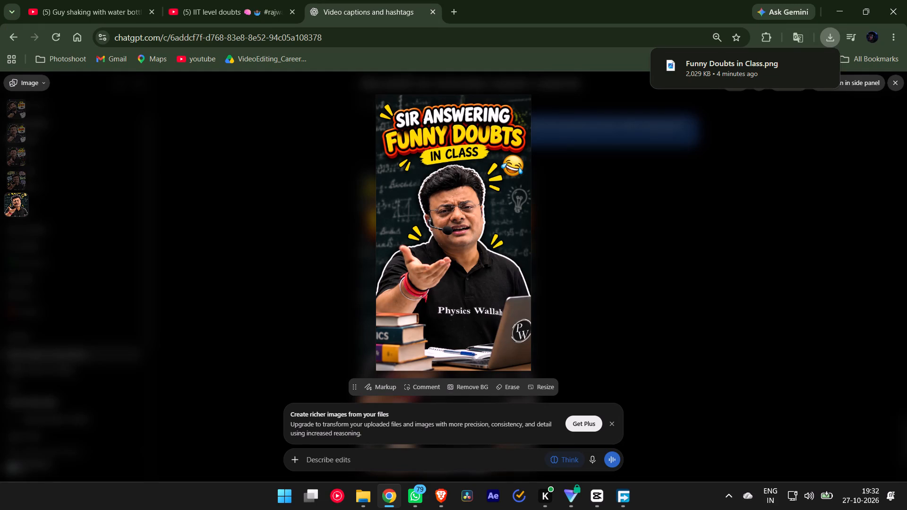
# Switch to CapCut to view the 1027 project timeline, and bring up the open windows to switch away.
pyautogui.click(602, 498)
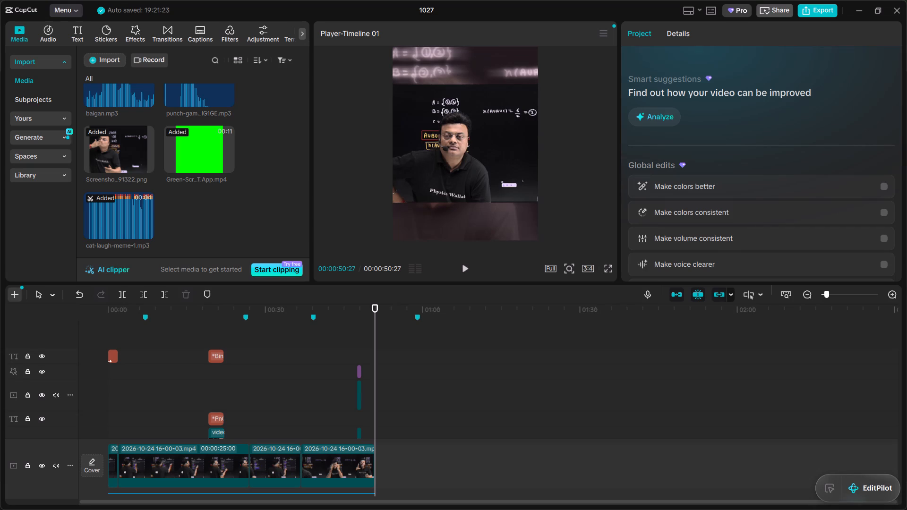
pyautogui.hotkey('alt', 'Tab')
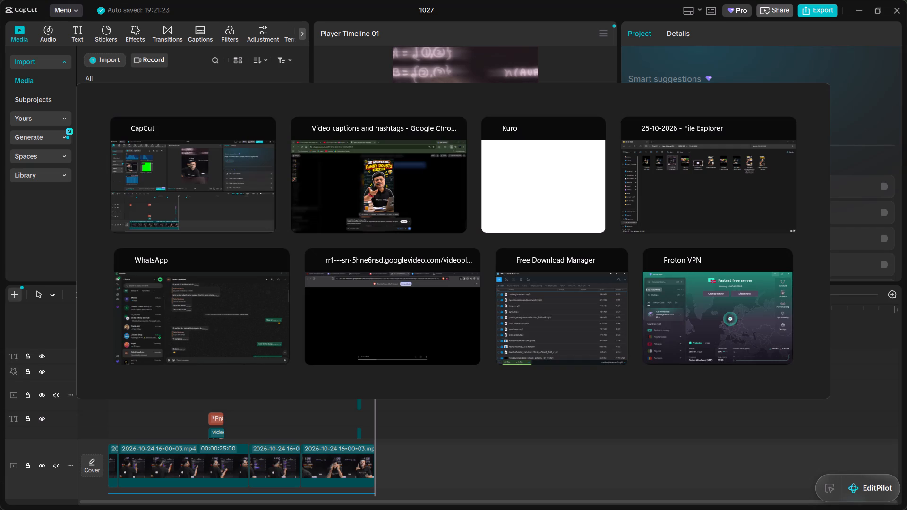
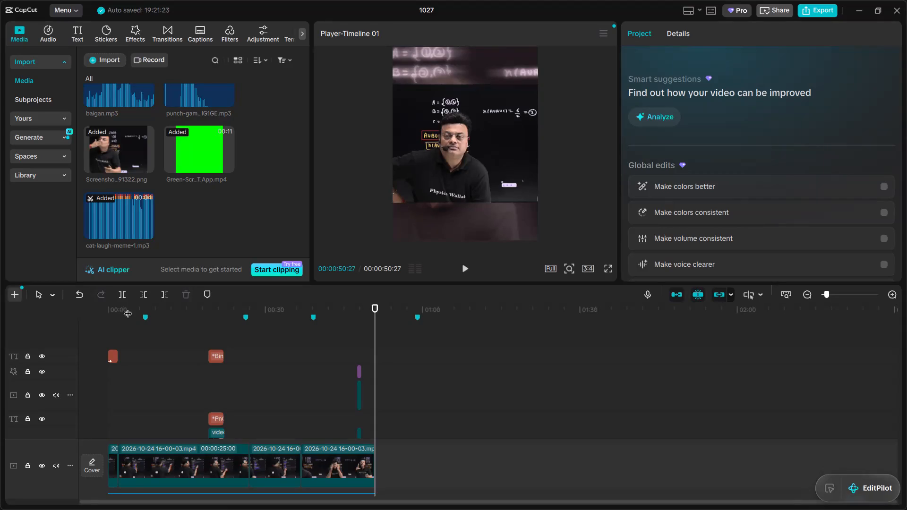
# Return the playhead to the start of the 1027 timeline to view the short's opening frame.
pyautogui.moveTo(128, 307); pyautogui.dragTo(97, 312)
pyautogui.scroll(7, 226, 395)
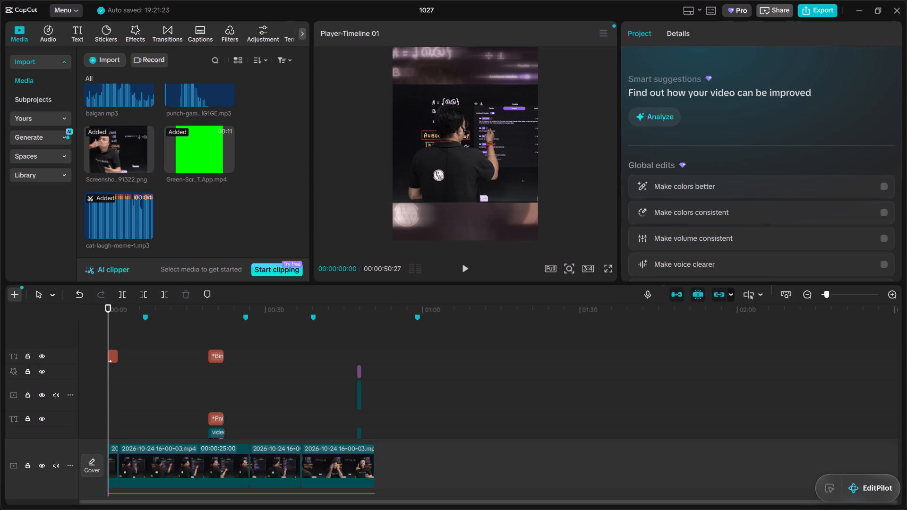
pyautogui.hotkey('alt', 'Tab')
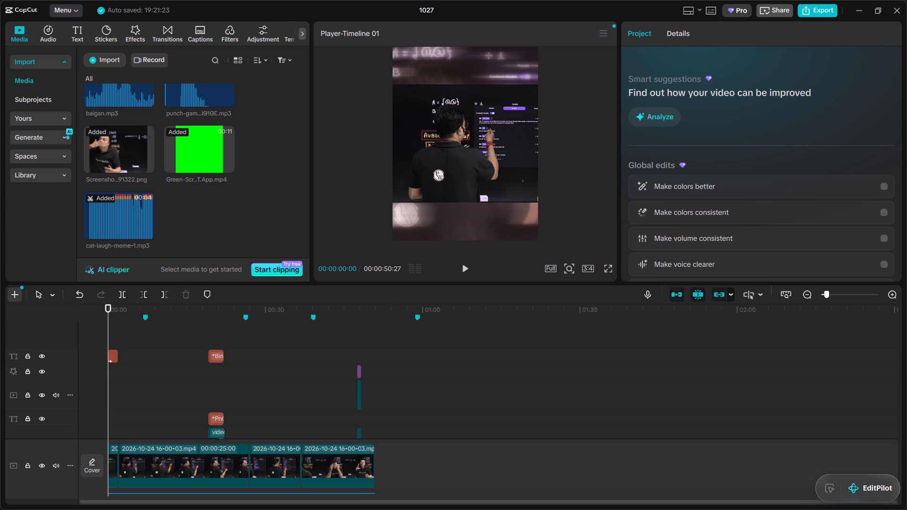
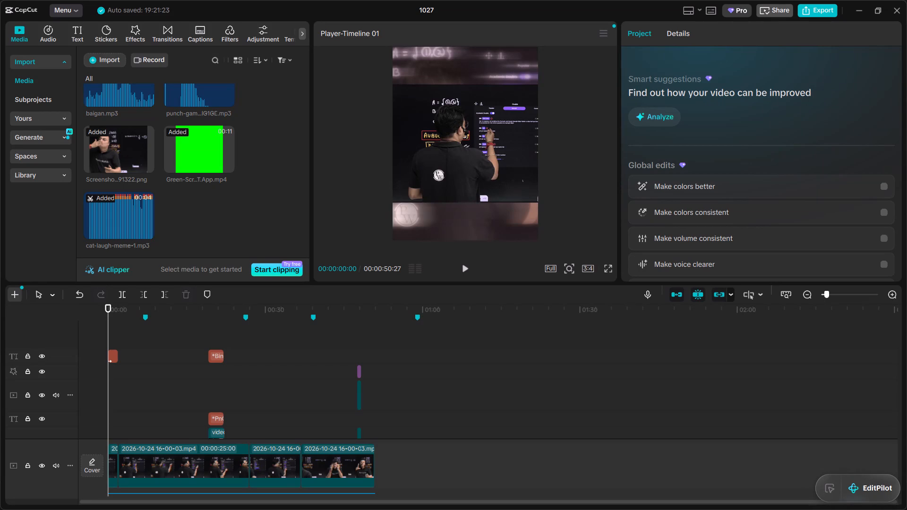
# Play roughly the first second of the short to preview its opening title text.
pyautogui.press('space')
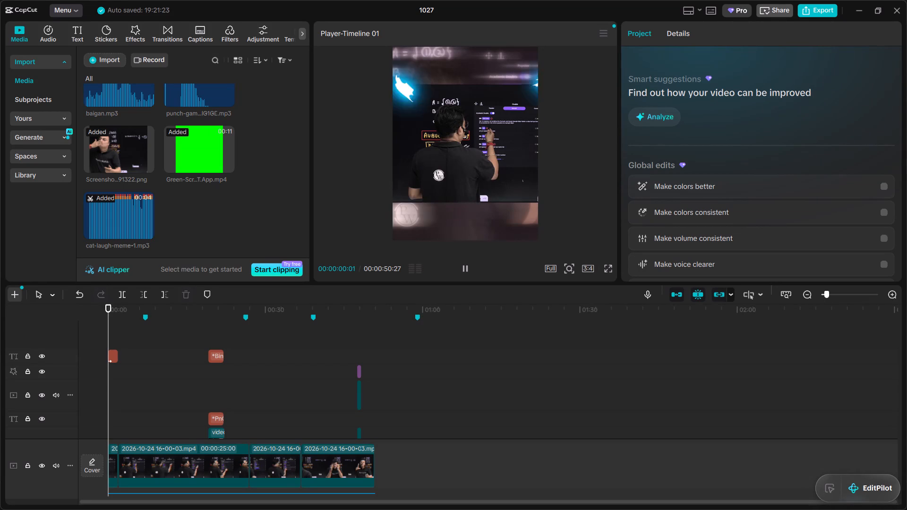
pyautogui.press('space')
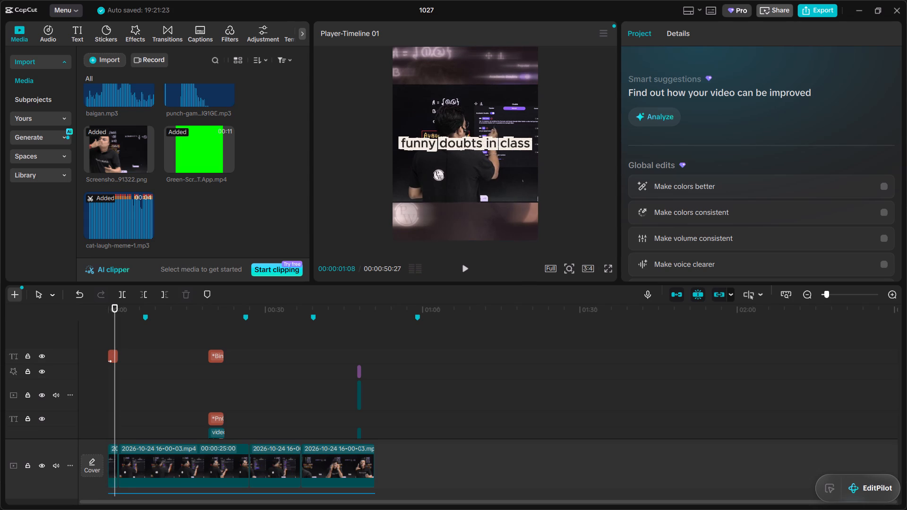
# Open the featured filters collection to look for a filter for the short.
pyautogui.scroll(6, 189, 442)
pyautogui.click(230, 32)
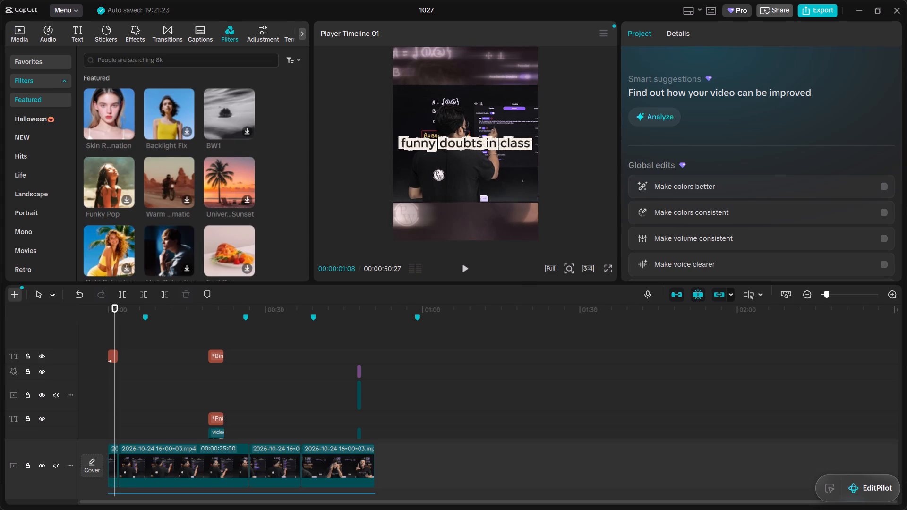
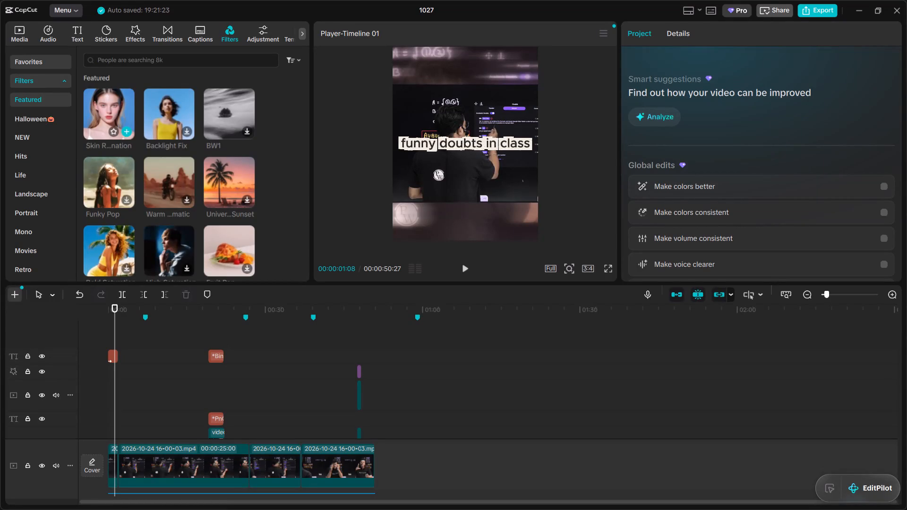
# Preview the first featured skin filter on the short.
pyautogui.click(97, 110)
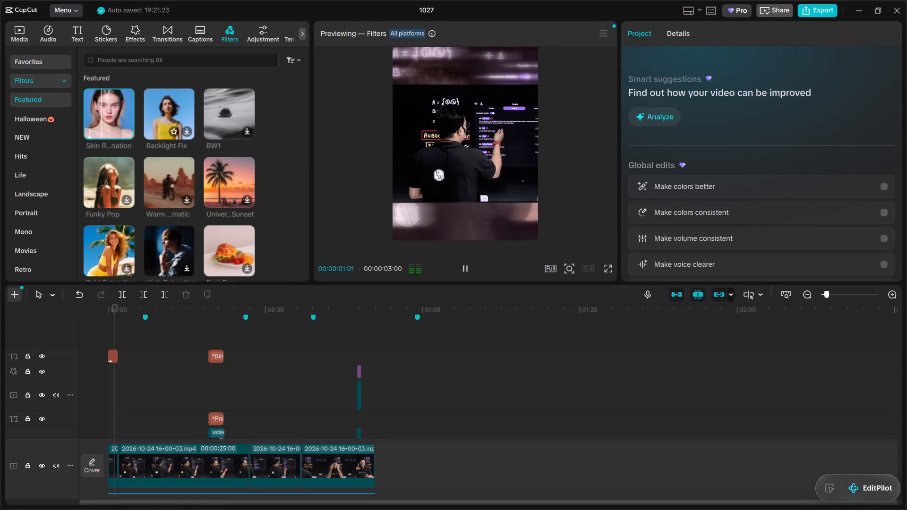
# Search the filters for "hdr" and preview the HD Dark and HD Cam 2 filters on the short.
pyautogui.click(127, 65)
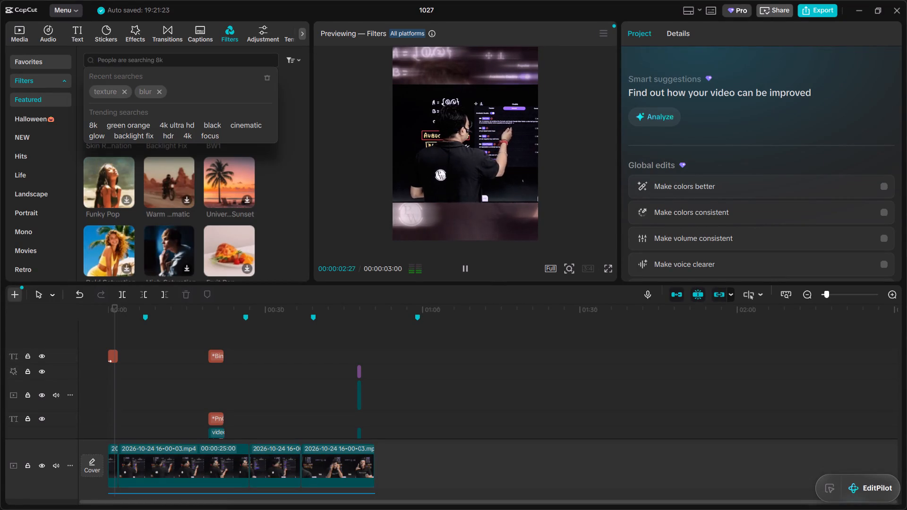
pyautogui.write('hdr')
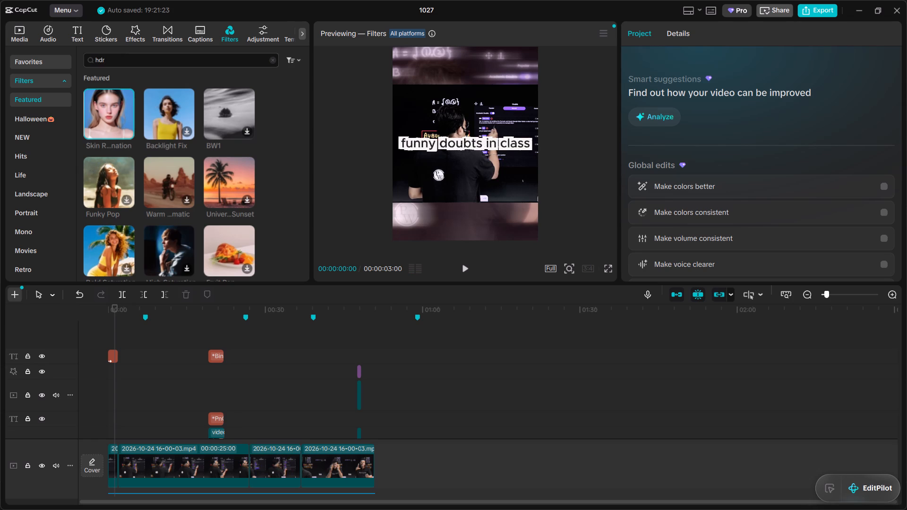
pyautogui.press('Return')
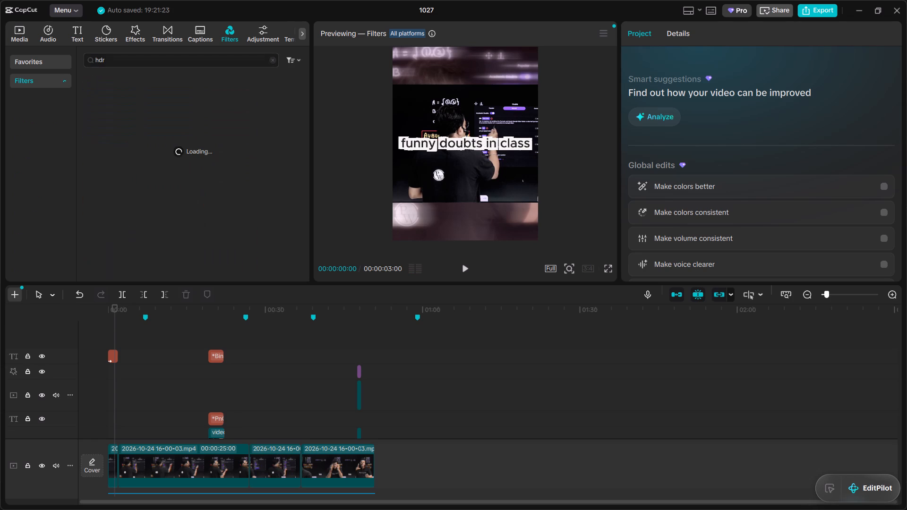
pyautogui.click(104, 85)
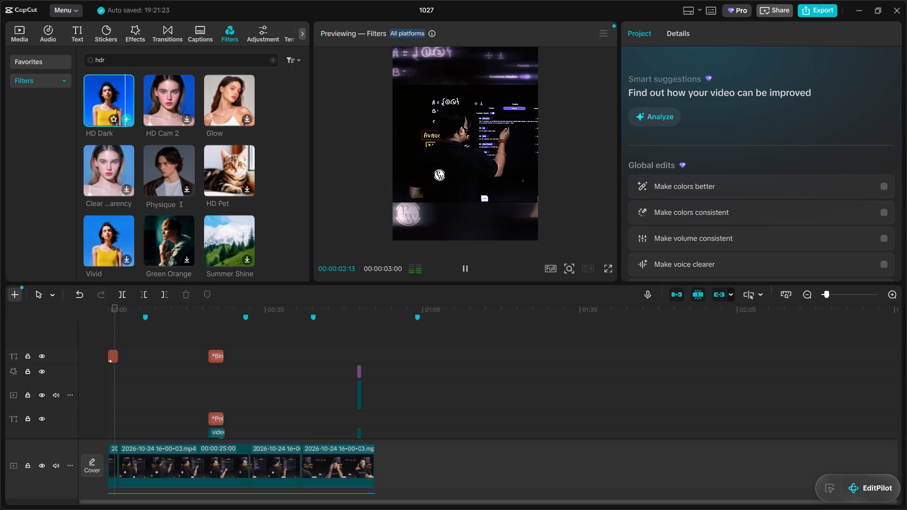
pyautogui.click(152, 89)
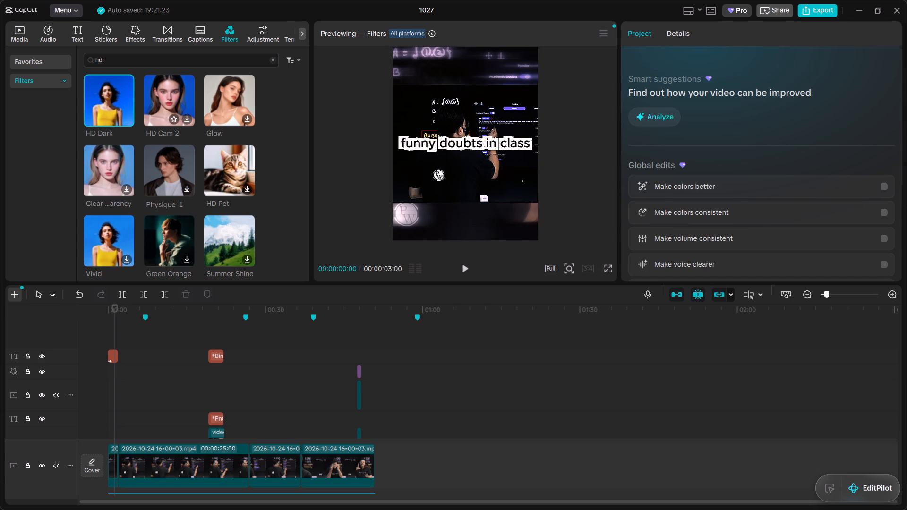
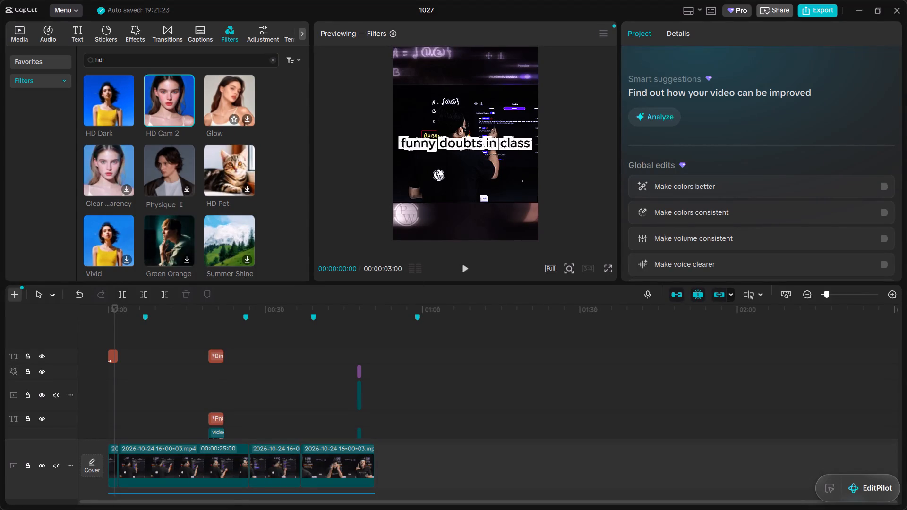
# Preview the Glow filter on the short.
pyautogui.click(241, 100)
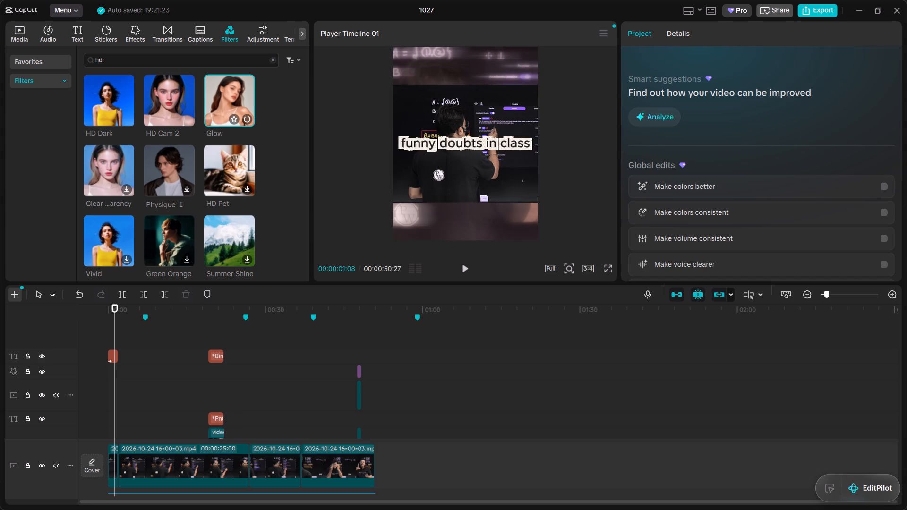
pyautogui.moveTo(241, 134); pyautogui.dragTo(225, 354)
# Skim through the short up to about 40 seconds and play the section from there full screen.
pyautogui.moveTo(166, 311); pyautogui.dragTo(182, 311)
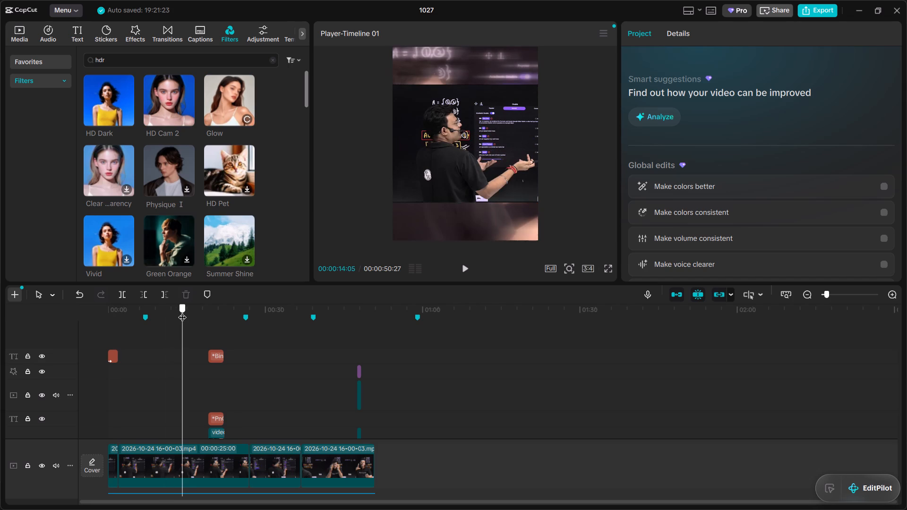
pyautogui.moveTo(182, 311); pyautogui.dragTo(226, 306)
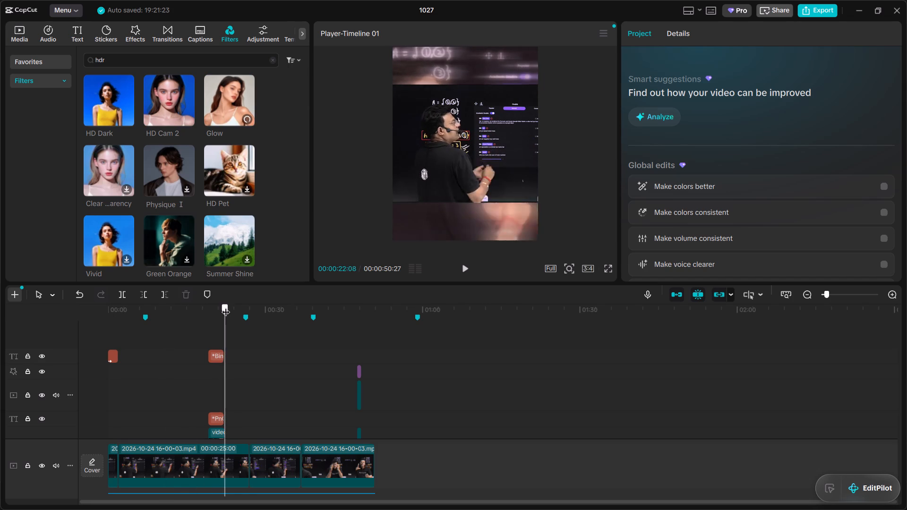
pyautogui.moveTo(226, 306); pyautogui.dragTo(289, 319)
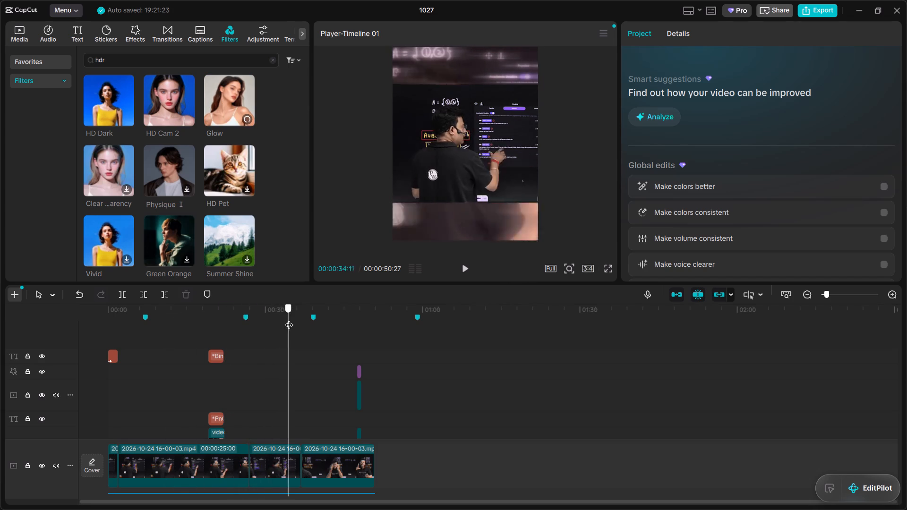
pyautogui.moveTo(289, 319); pyautogui.dragTo(321, 324)
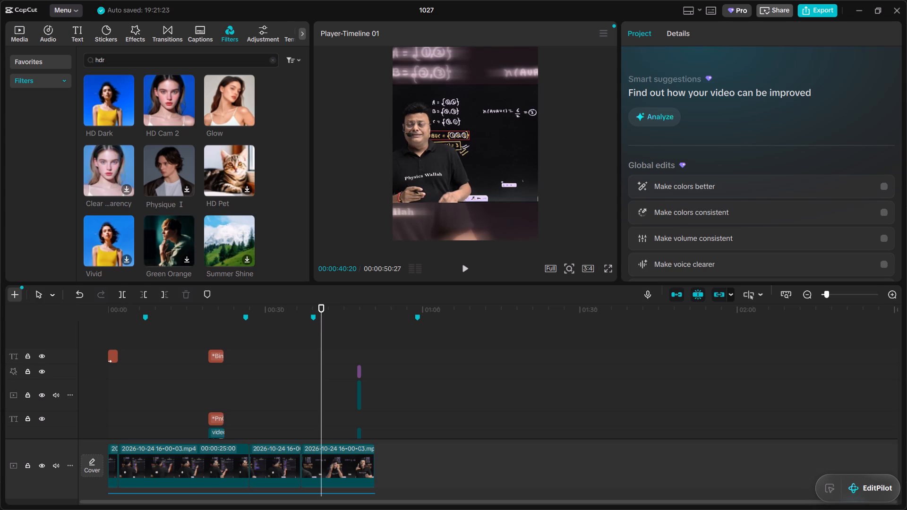
pyautogui.click(608, 268)
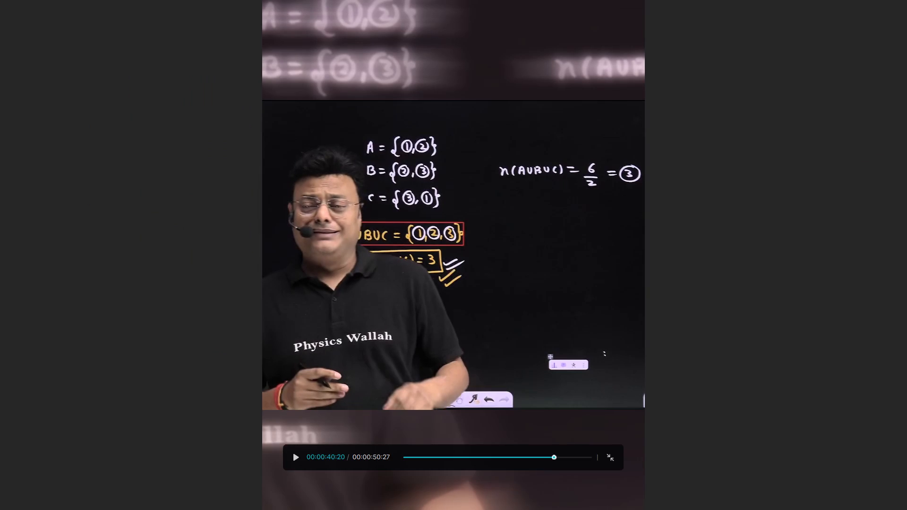
pyautogui.press('space')
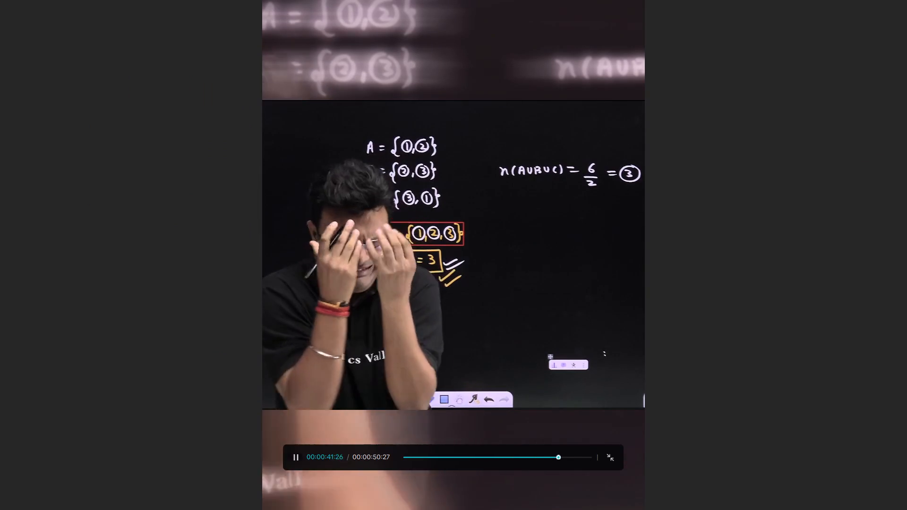
pyautogui.press('`')
pyautogui.press('Escape')
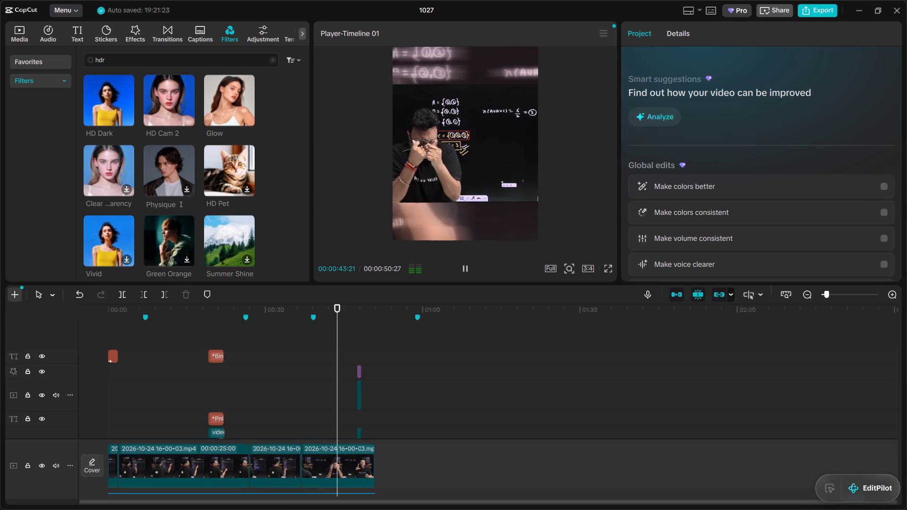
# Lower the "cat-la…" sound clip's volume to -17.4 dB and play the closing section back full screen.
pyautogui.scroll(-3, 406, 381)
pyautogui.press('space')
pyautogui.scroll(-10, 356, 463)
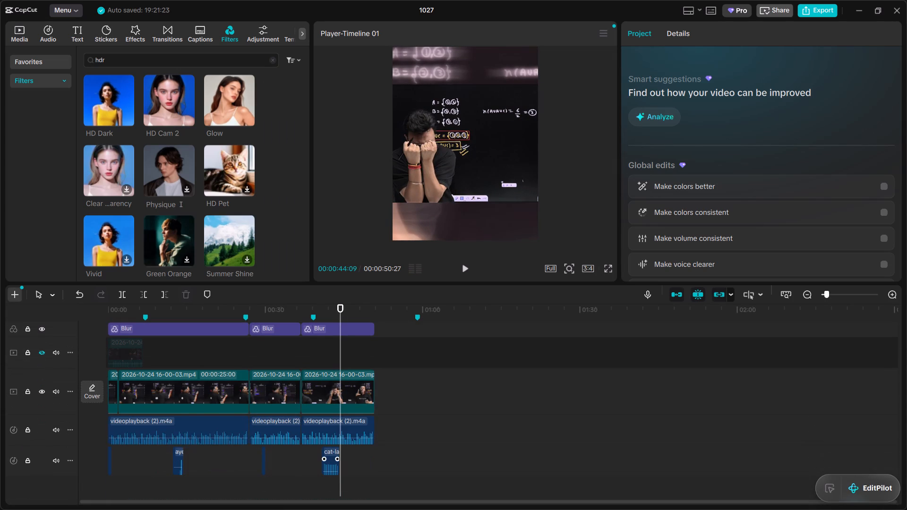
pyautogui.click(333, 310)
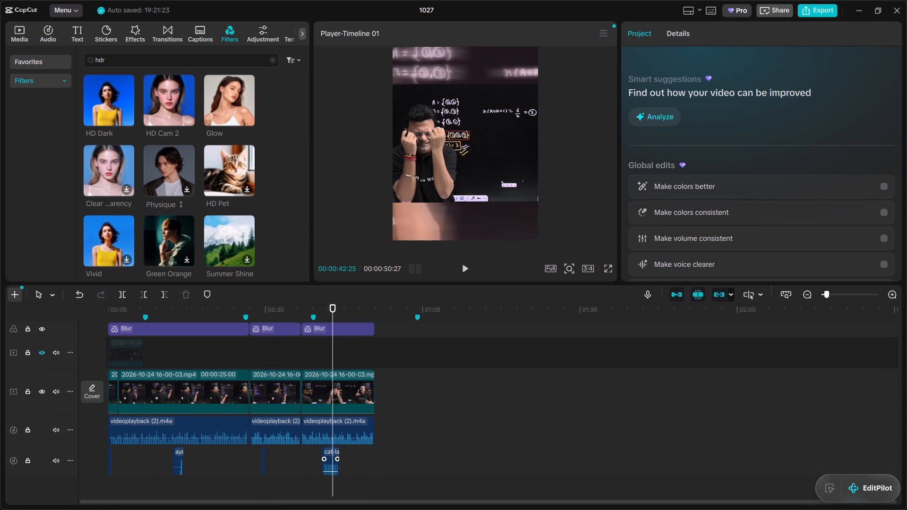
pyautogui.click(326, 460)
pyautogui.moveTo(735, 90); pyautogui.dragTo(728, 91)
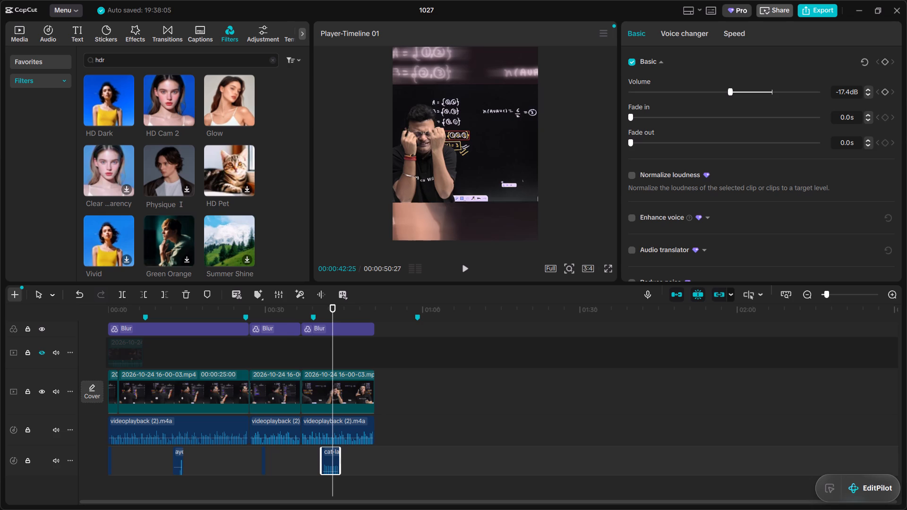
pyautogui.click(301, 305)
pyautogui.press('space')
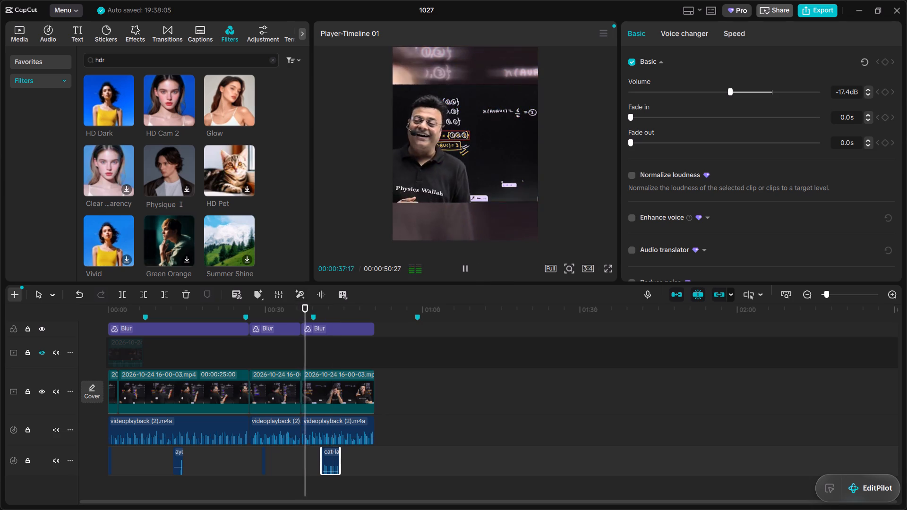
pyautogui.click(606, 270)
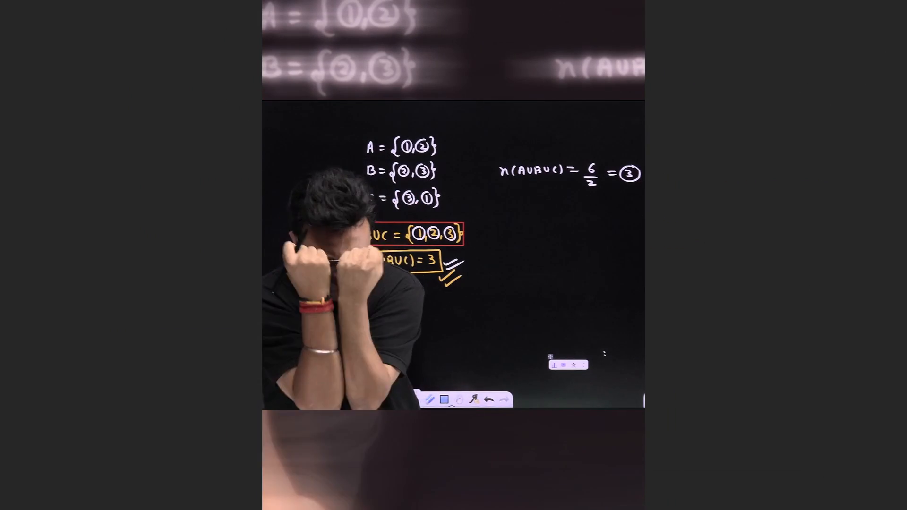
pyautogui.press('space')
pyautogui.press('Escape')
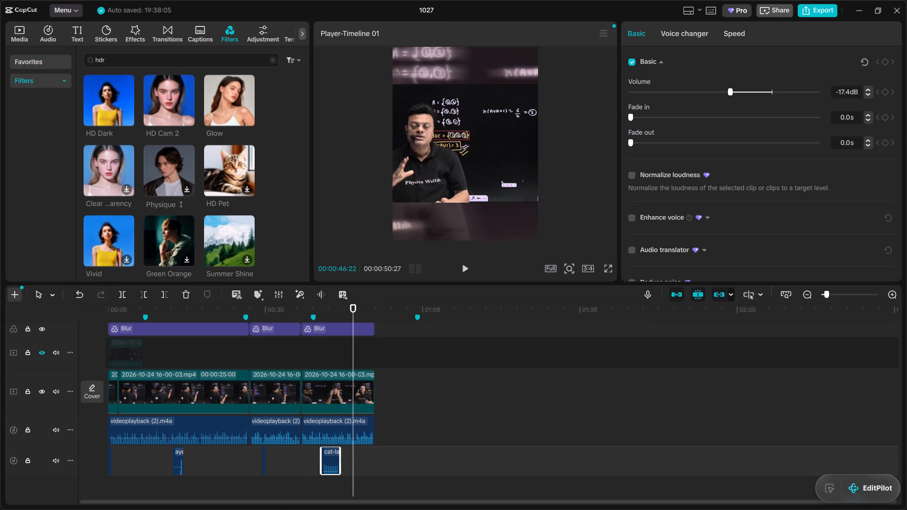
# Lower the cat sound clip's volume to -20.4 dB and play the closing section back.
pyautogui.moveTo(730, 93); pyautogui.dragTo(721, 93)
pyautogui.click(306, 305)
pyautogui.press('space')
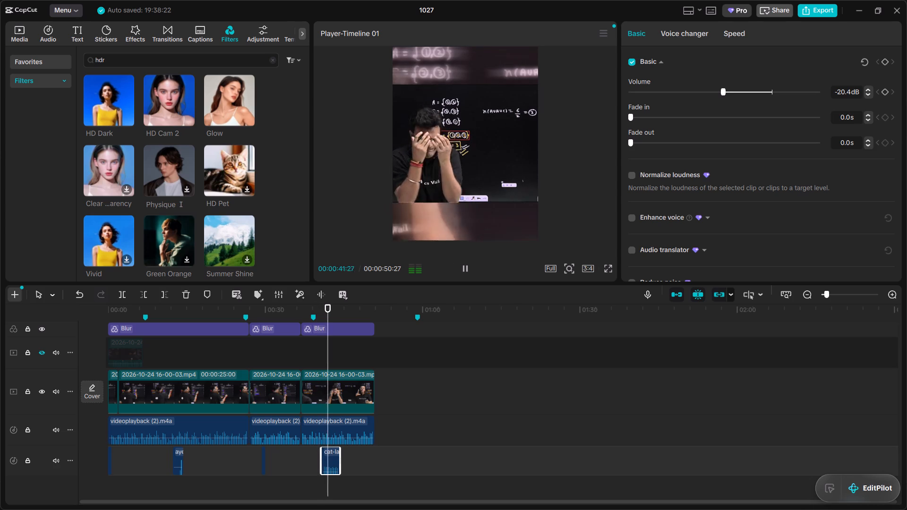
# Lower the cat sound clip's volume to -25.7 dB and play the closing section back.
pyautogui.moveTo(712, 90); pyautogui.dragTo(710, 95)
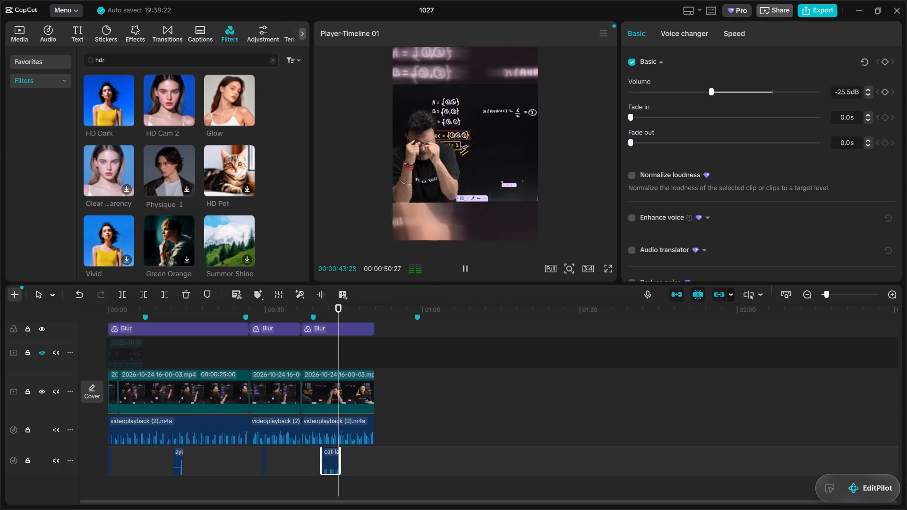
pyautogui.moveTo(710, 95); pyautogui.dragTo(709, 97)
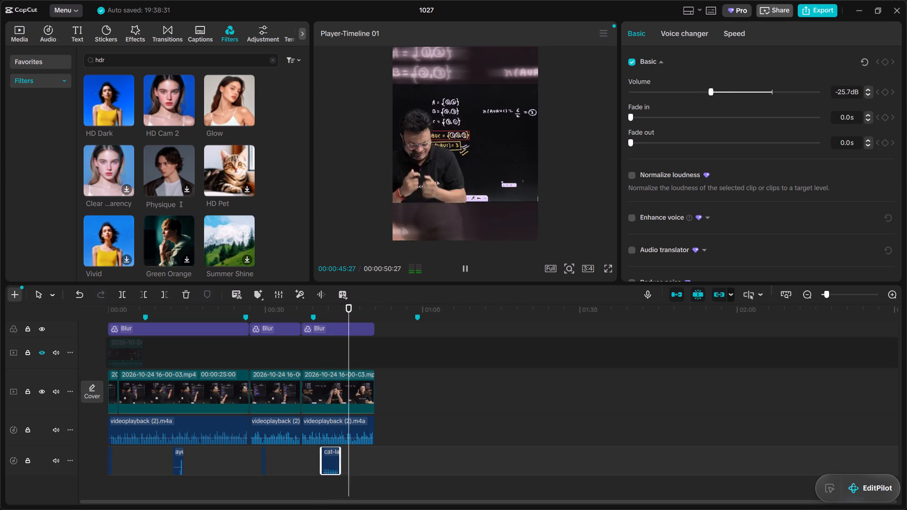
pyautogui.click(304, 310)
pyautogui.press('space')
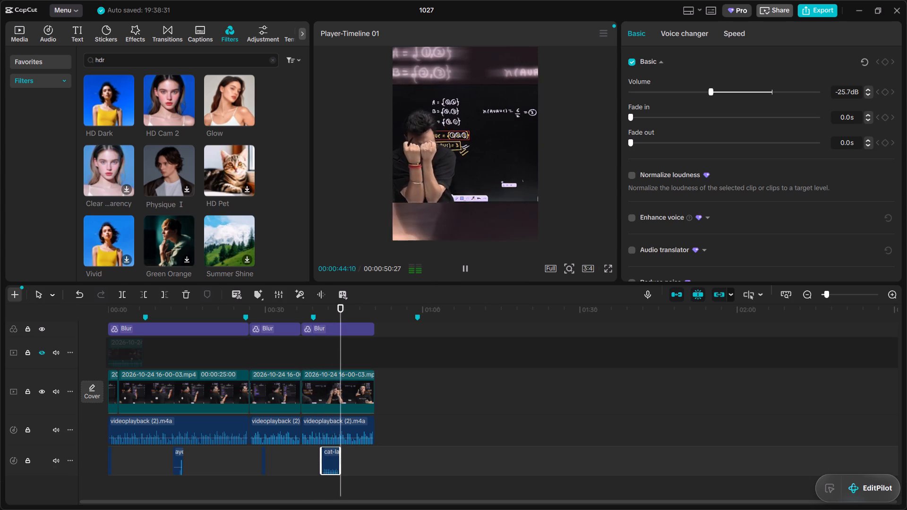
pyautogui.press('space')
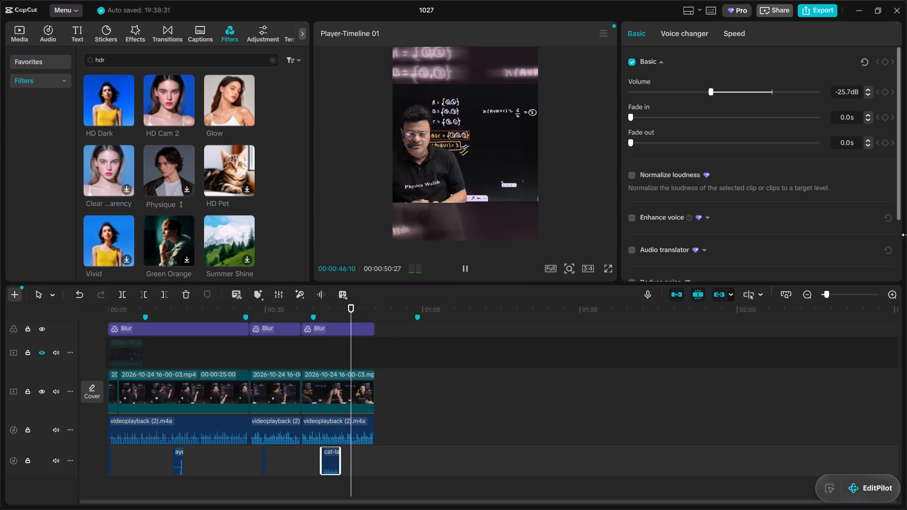
# Set the cat sound clip's volume to -24.3 dB and play the closing section back.
pyautogui.click(712, 92)
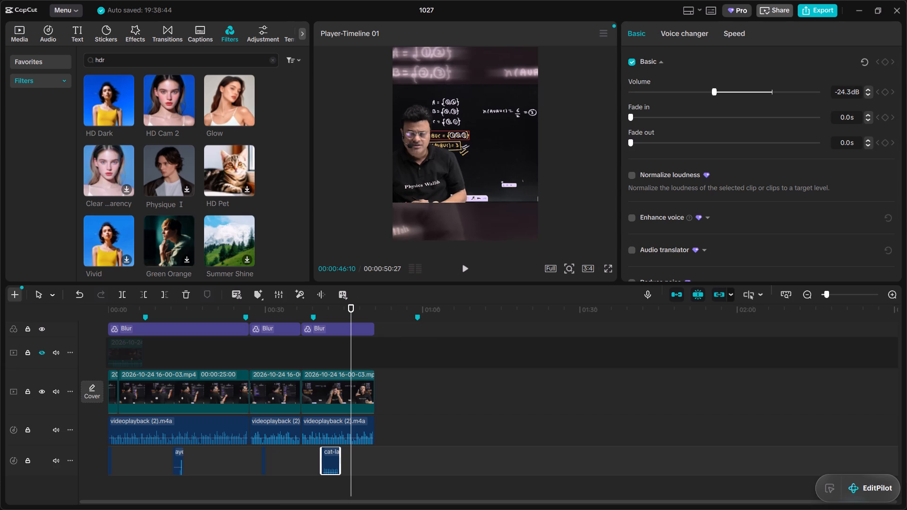
pyautogui.click(300, 309)
pyautogui.press('space')
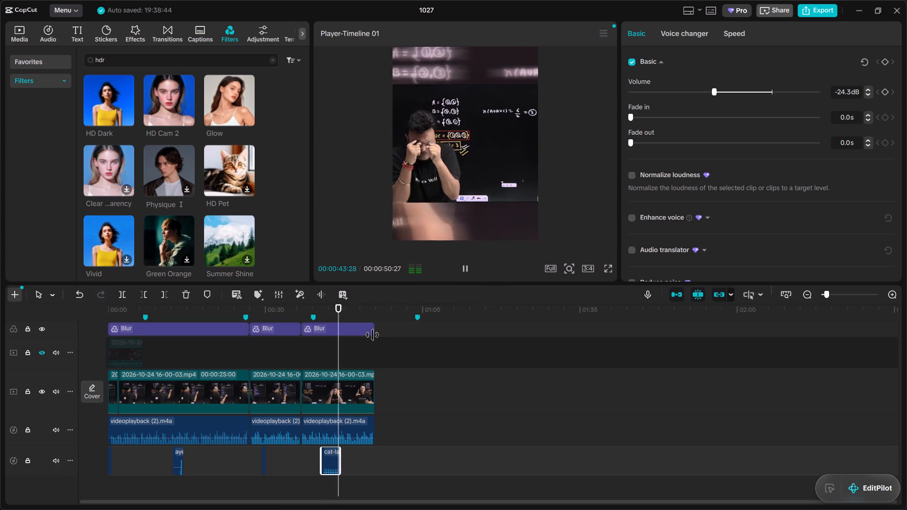
pyautogui.press('space')
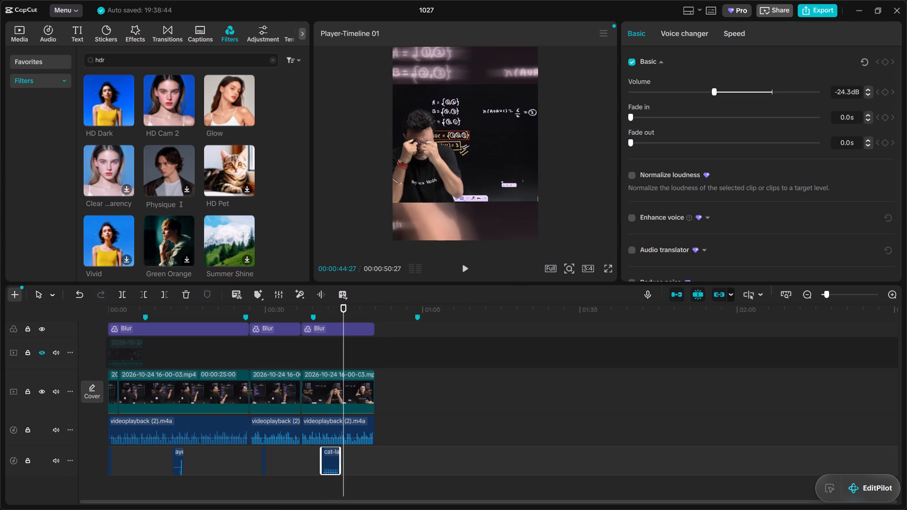
# Export the short as "1.41-1.42 RSV" into the 25-10-2026 folder, replacing the existing file, and dismiss the sharing options.
pyautogui.click(813, 14)
pyautogui.moveTo(547, 120); pyautogui.dragTo(501, 120)
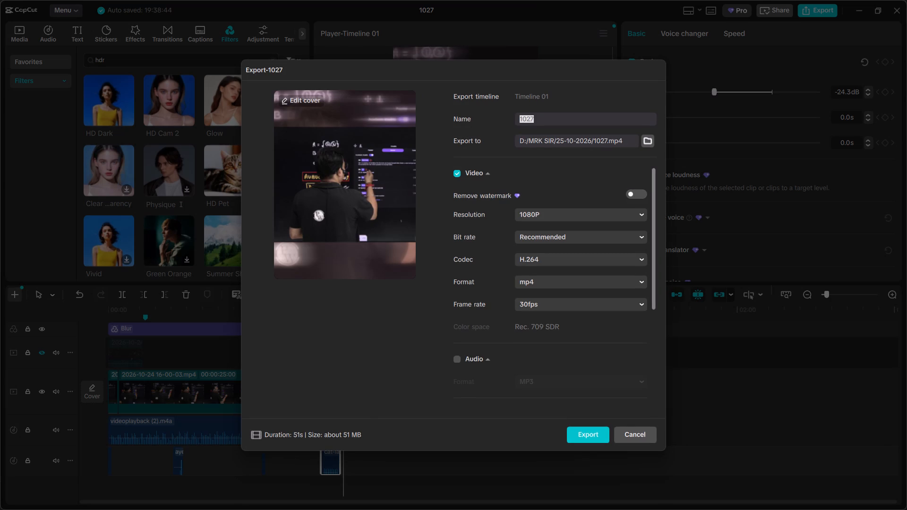
pyautogui.moveTo(501, 120); pyautogui.dragTo(499, 119)
pyautogui.write('1.41')
pyautogui.write('-1.1')
pyautogui.press('BackSpace')
pyautogui.write('42 RSV')
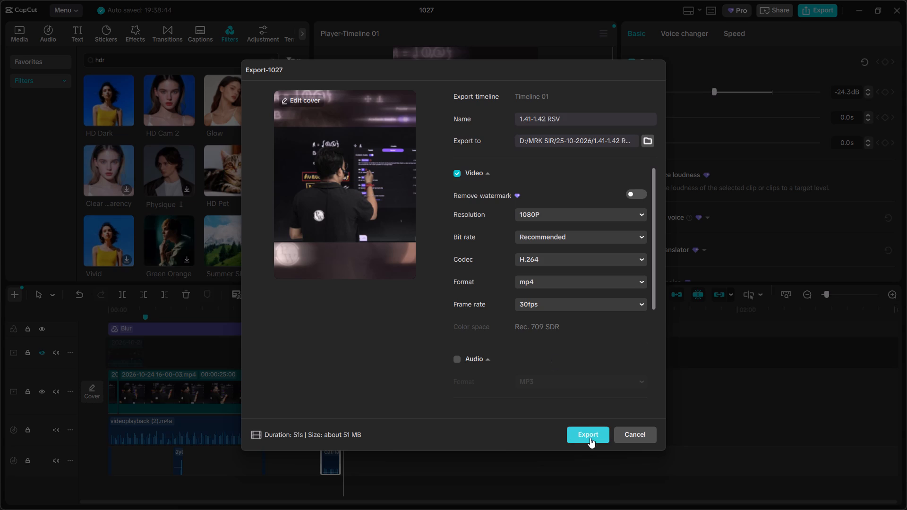
pyautogui.click(590, 429)
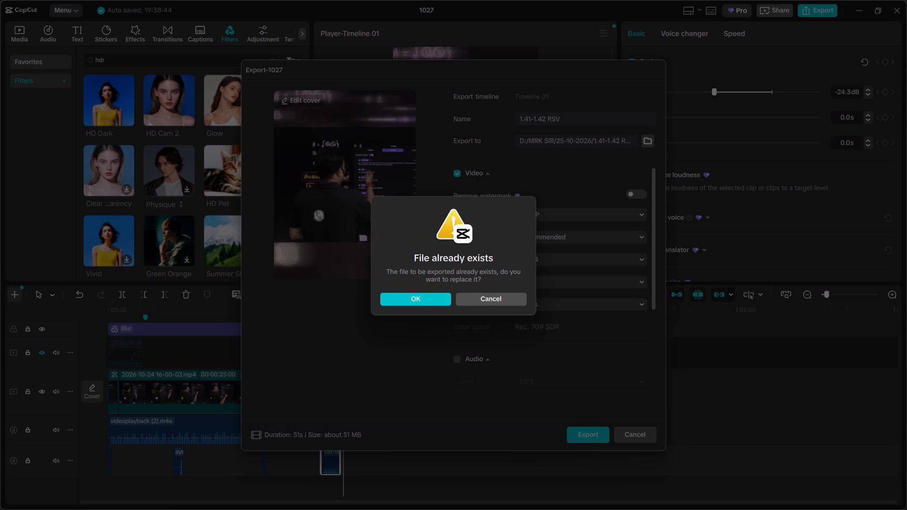
pyautogui.click(420, 301)
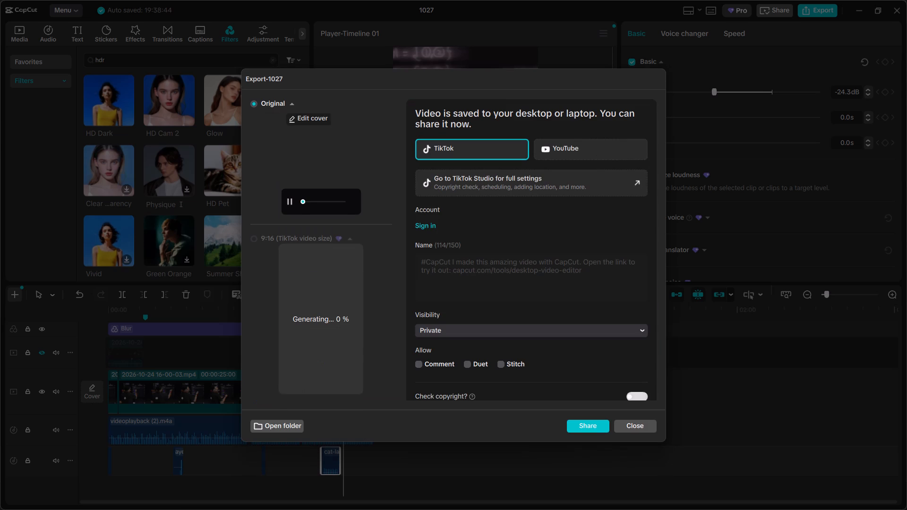
pyautogui.click(640, 432)
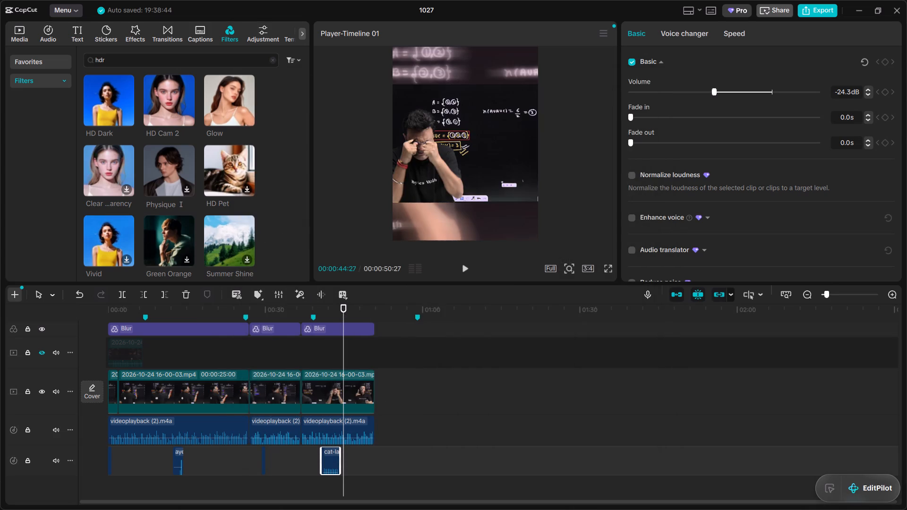
# Switch to File Explorer and refresh the 25-10-2026 folder.
pyautogui.hotkey('alt', 'Tab')
pyautogui.hotkey('alt', 'Tab')
pyautogui.hotkey('alt', 'Tab')
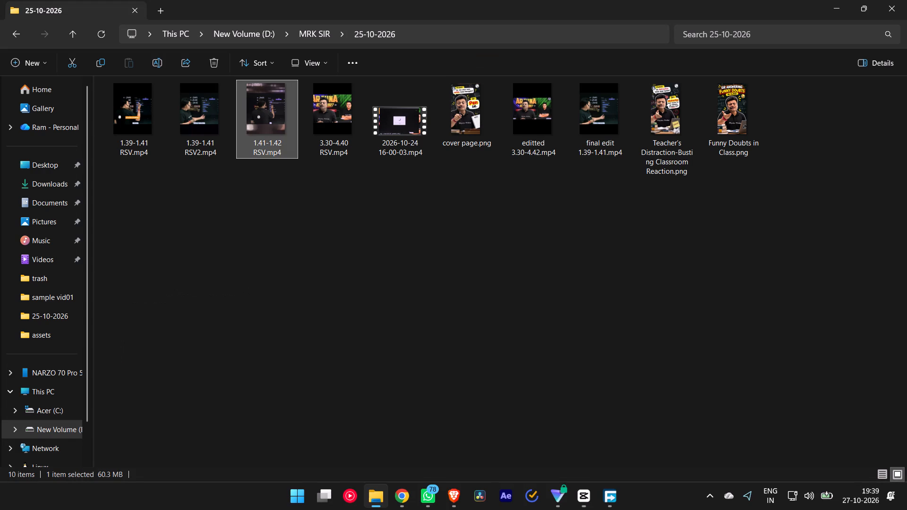
pyautogui.click(97, 31)
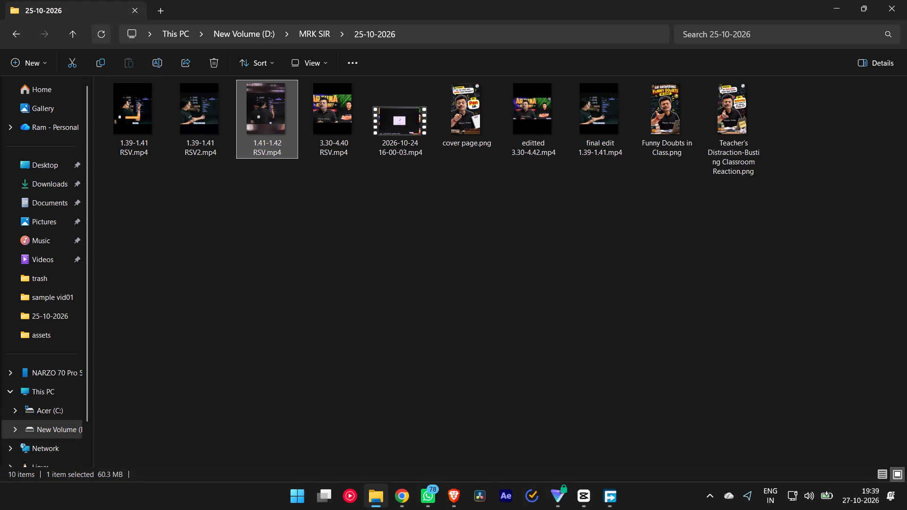
# Open the exported "1.41-1.42 RSV.mp4" for playback and skip ahead through it to review the closing section.
pyautogui.click(216, 237)
pyautogui.doubleClick(263, 109)
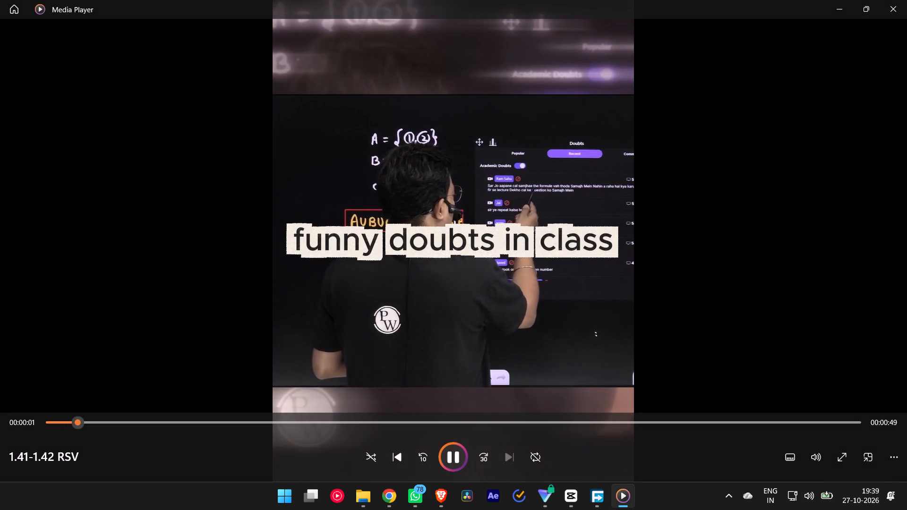